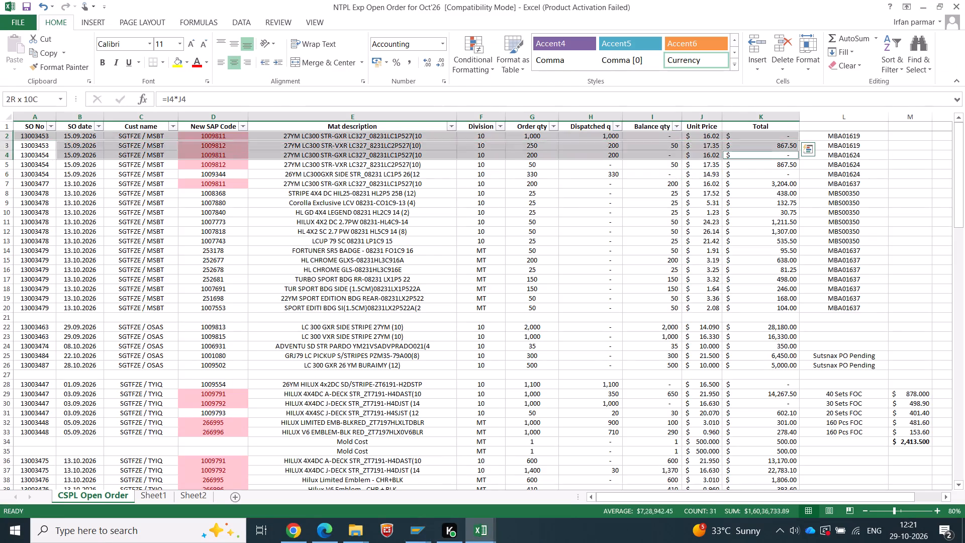
Highlight the order rows 2, 4 and 6 in yellow from the SO No column through the MBA reference column L.
{"action": "left_click_drag", "start_coordinate": [51, 152], "coordinate": [132, 158], "text": "ctrl"}
{"action": "left_click_drag", "start_coordinate": [849, 175], "coordinate": [502, 175], "text": "ctrl"}
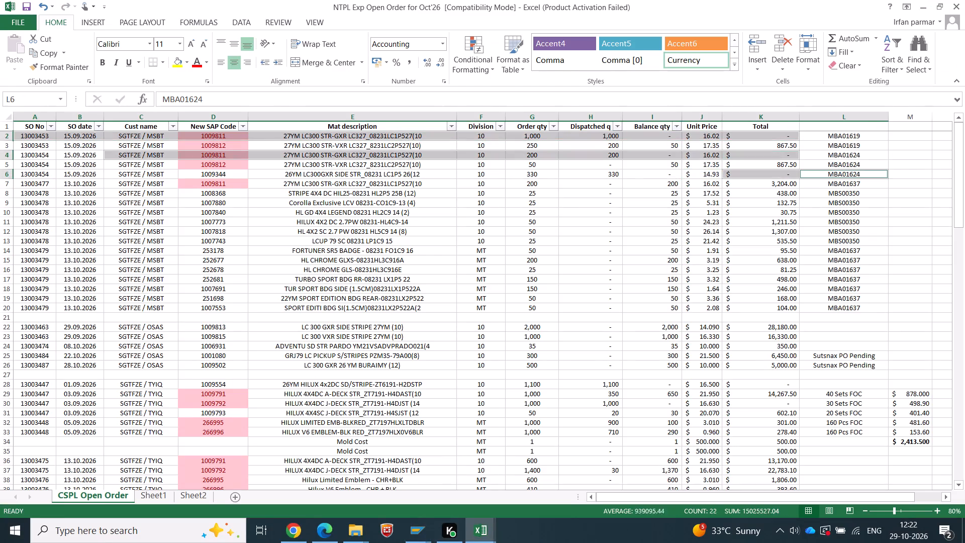
{"action": "left_click_drag", "start_coordinate": [502, 175], "coordinate": [44, 169], "text": "ctrl"}
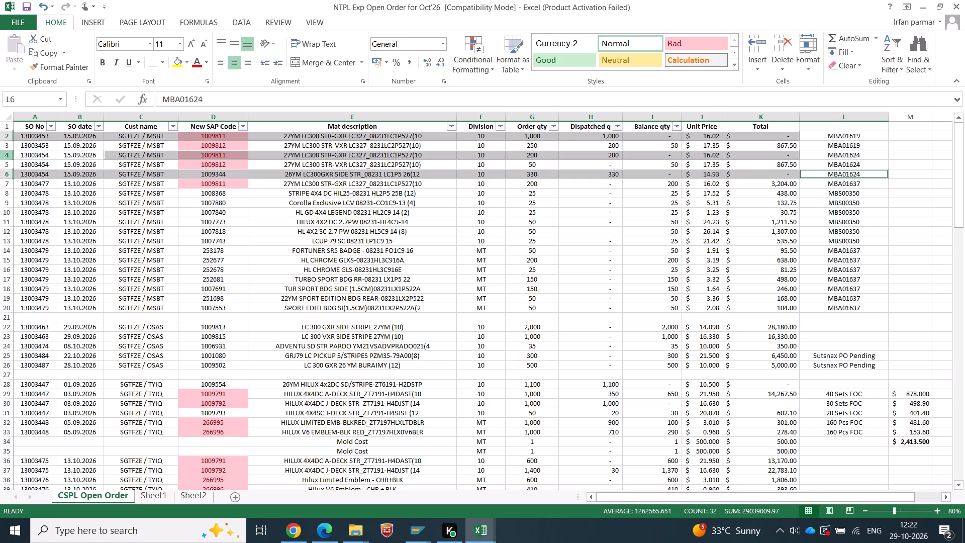
{"action": "left_click_drag", "start_coordinate": [19, 156], "coordinate": [64, 154], "text": "ctrl"}
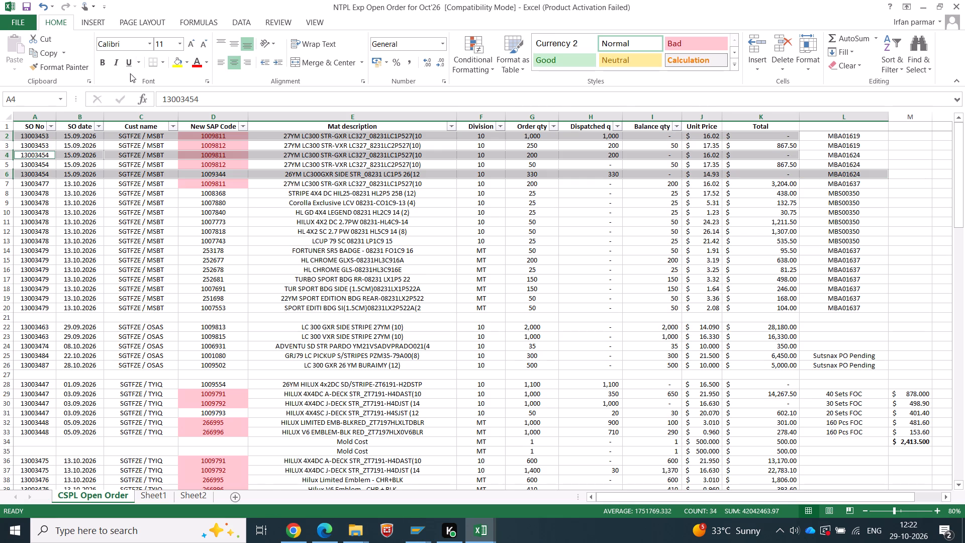
{"action": "left_click", "coordinate": [178, 60]}
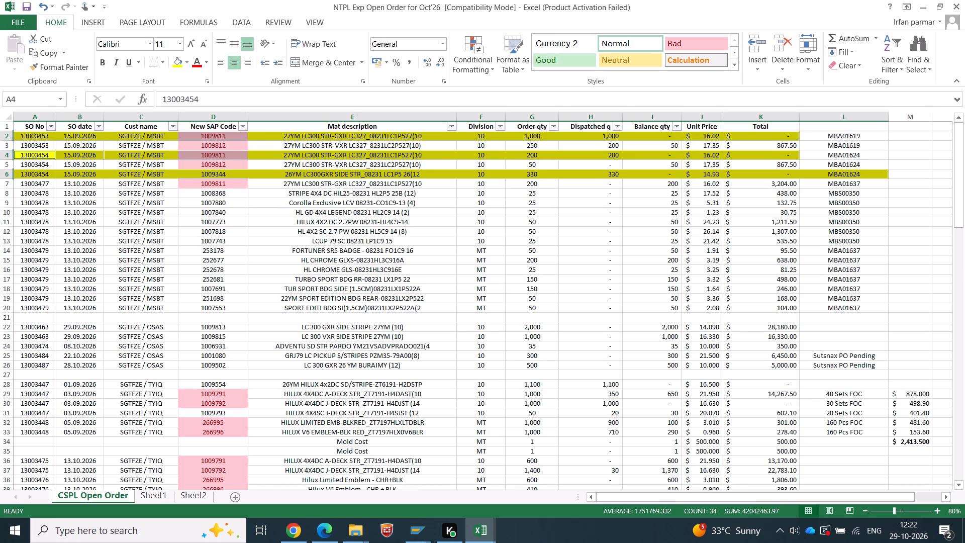
{"action": "left_click", "coordinate": [837, 151]}
{"action": "left_click", "coordinate": [834, 137], "text": "ctrl"}
{"action": "left_click", "coordinate": [179, 65]}
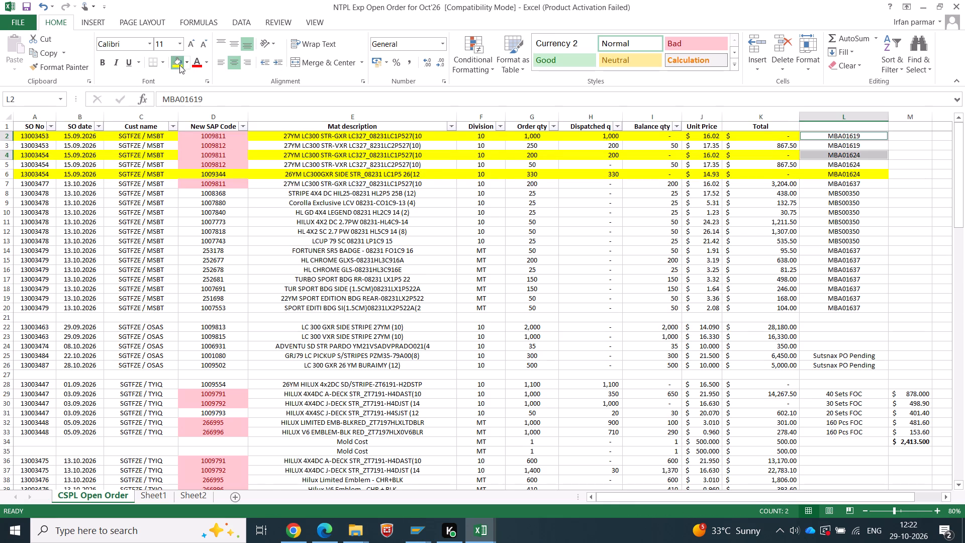
{"action": "scroll", "coordinate": [602, 153], "scroll_direction": "up", "scroll_amount": 5}
{"action": "left_click", "coordinate": [23, 157]}
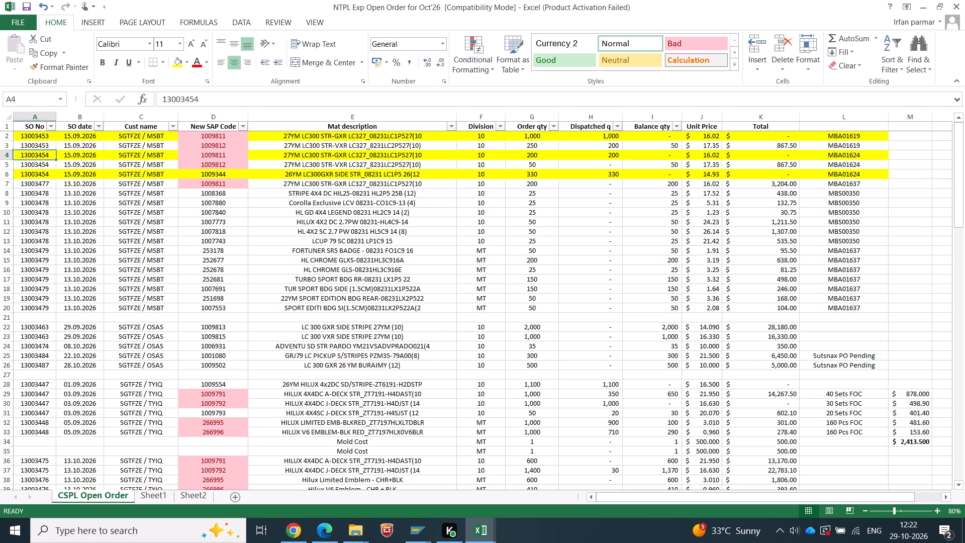
{"action": "left_click_drag", "start_coordinate": [228, 96], "coordinate": [42, 83]}
{"action": "key", "text": "ctrl+c"}
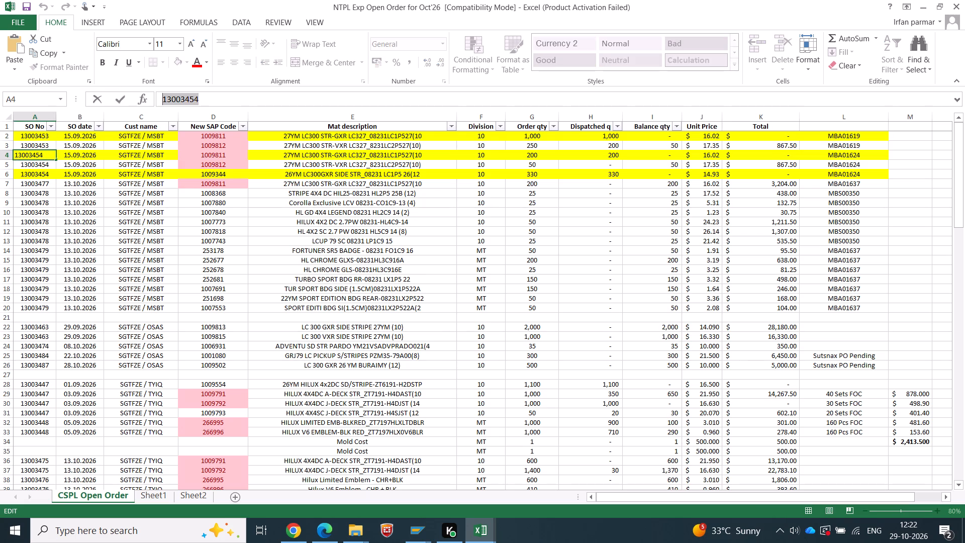
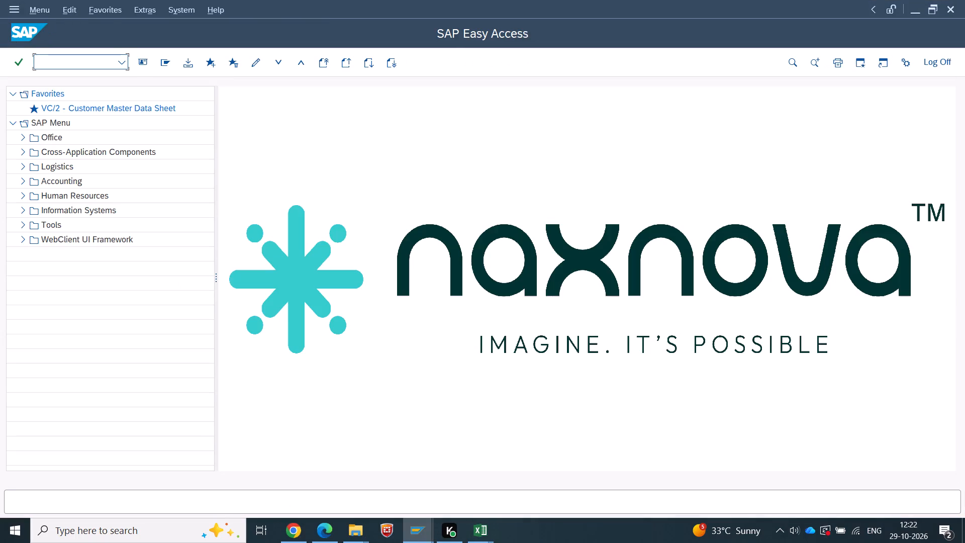
Open the Change Sales Order initial screen in SAP with transaction VA02.
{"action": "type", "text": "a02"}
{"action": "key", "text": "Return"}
Switch from SAP to the Outlook inbox in Chrome.
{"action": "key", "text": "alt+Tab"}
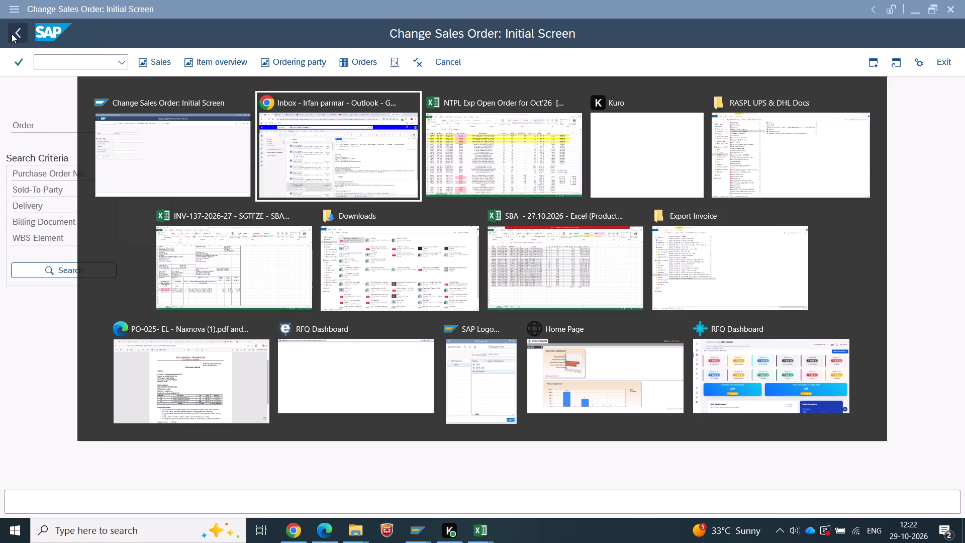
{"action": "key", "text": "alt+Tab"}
{"action": "left_click", "coordinate": [29, 136]}
{"action": "key", "text": "ctrl+c"}
{"action": "key", "text": "alt+Tab"}
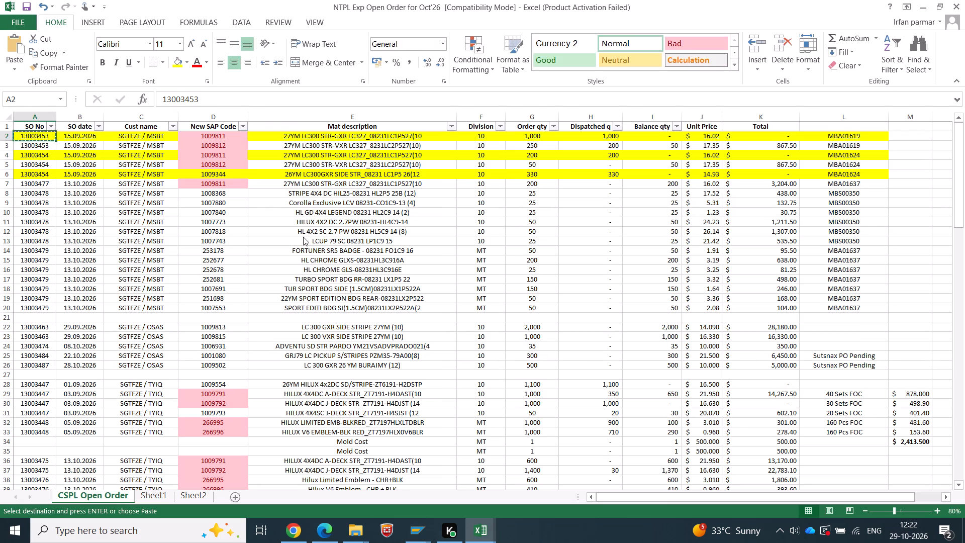
{"action": "key", "text": "ctrl+v"}
{"action": "key", "text": "Return"}
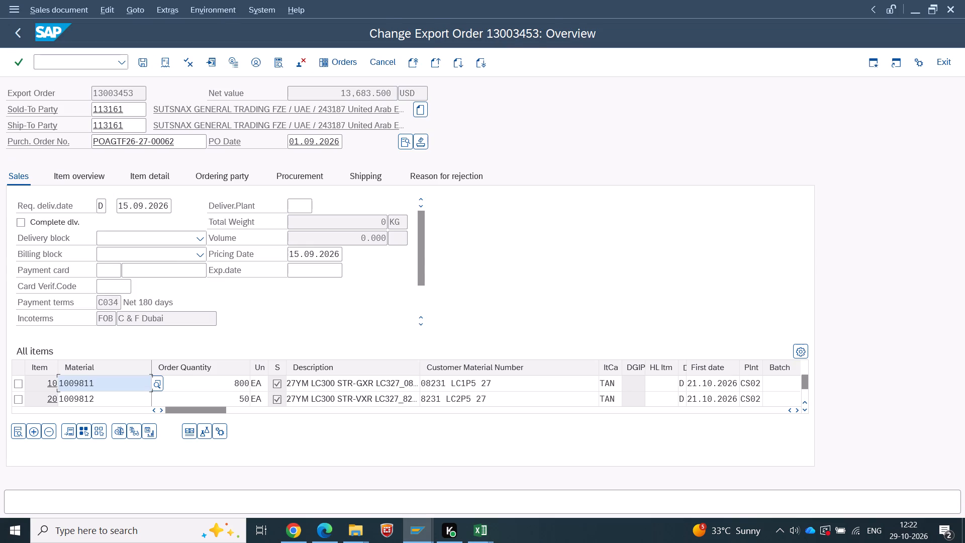
{"action": "left_click", "coordinate": [84, 176]}
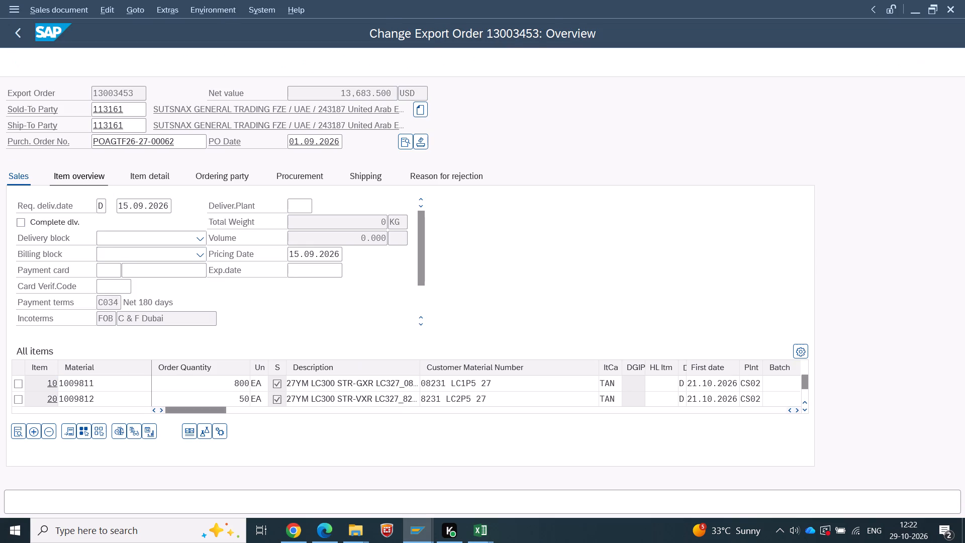
{"action": "key", "text": "alt+Tab"}
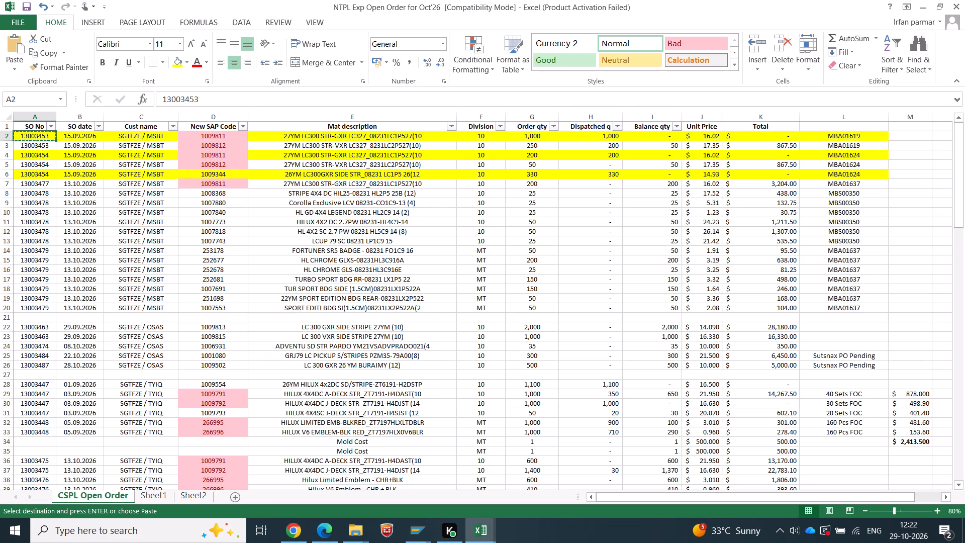
{"action": "key", "text": "alt+Tab"}
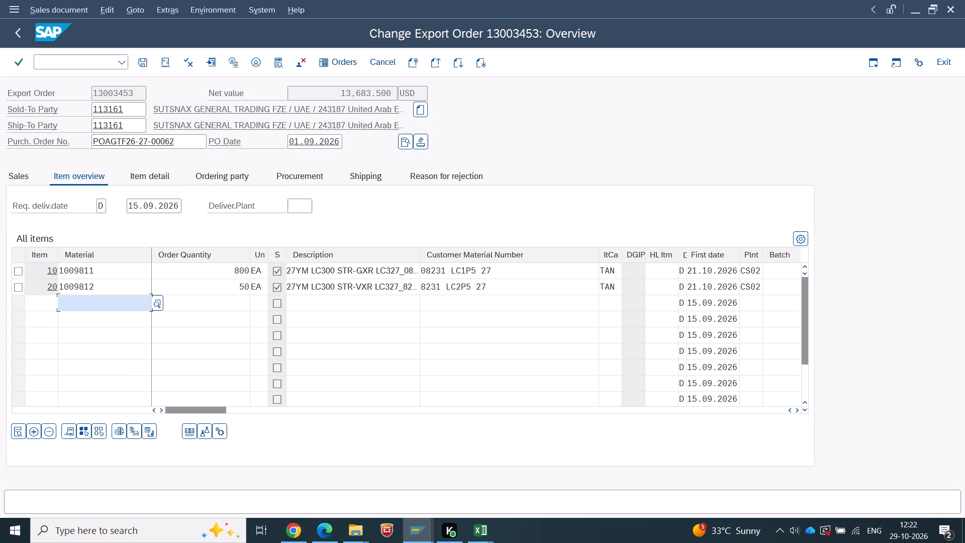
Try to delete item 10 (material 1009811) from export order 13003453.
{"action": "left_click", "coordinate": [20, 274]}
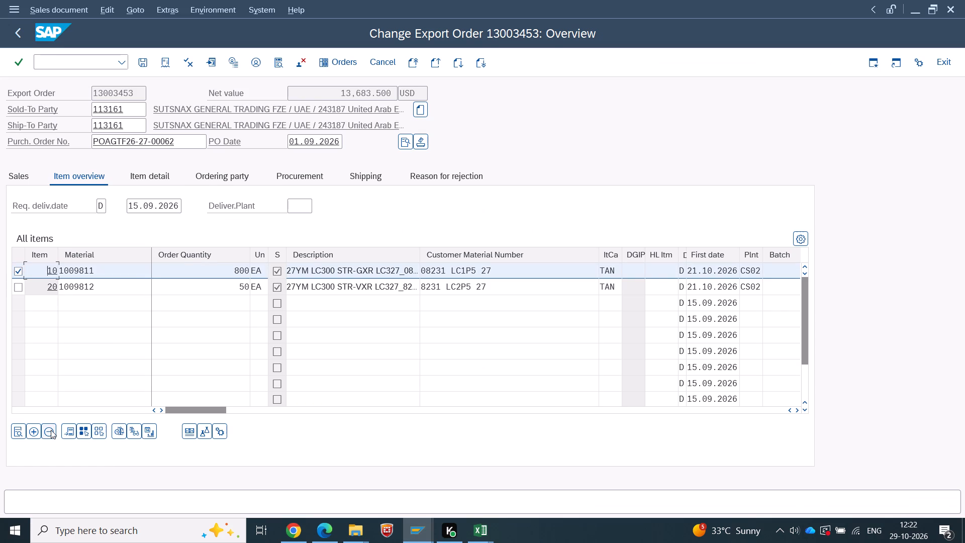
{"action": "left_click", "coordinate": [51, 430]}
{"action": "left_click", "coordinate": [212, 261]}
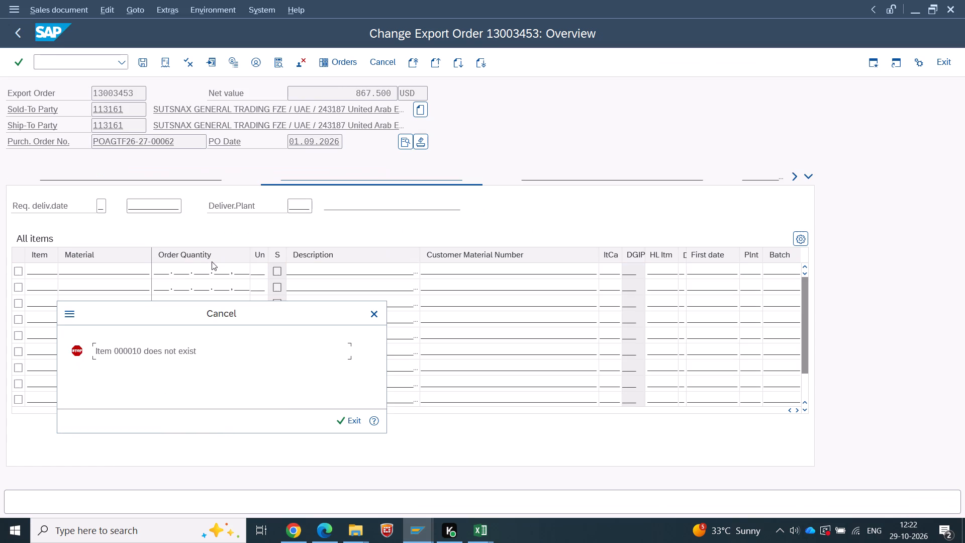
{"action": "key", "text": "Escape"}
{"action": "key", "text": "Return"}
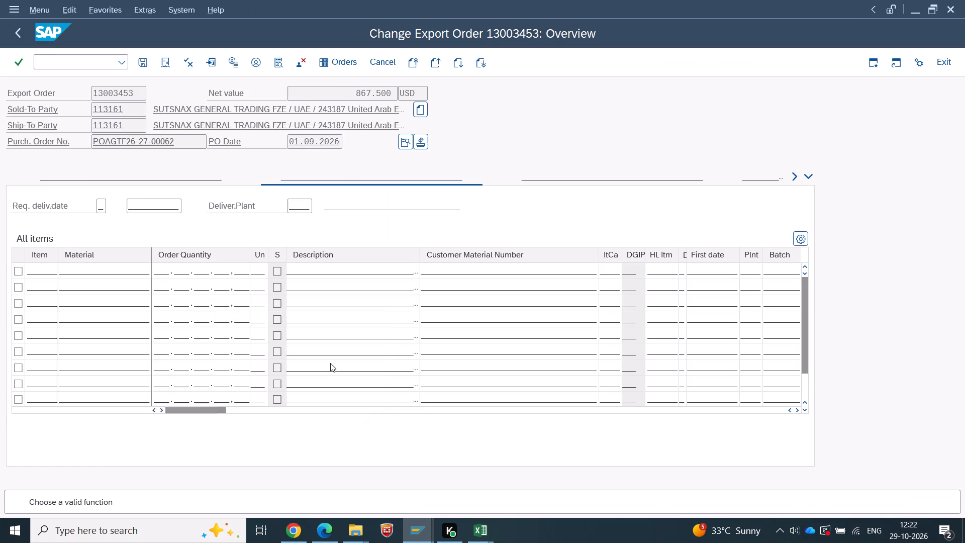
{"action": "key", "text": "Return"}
Start transaction VA02 and reopen export order 13003453 for change.
{"action": "type", "text": "va02"}
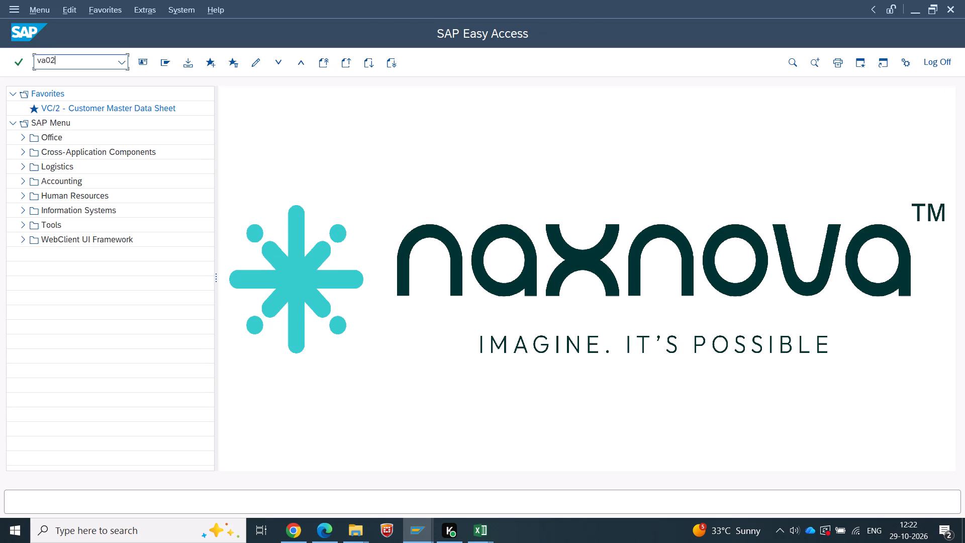
{"action": "key", "text": "Return"}
{"action": "key", "text": "4"}
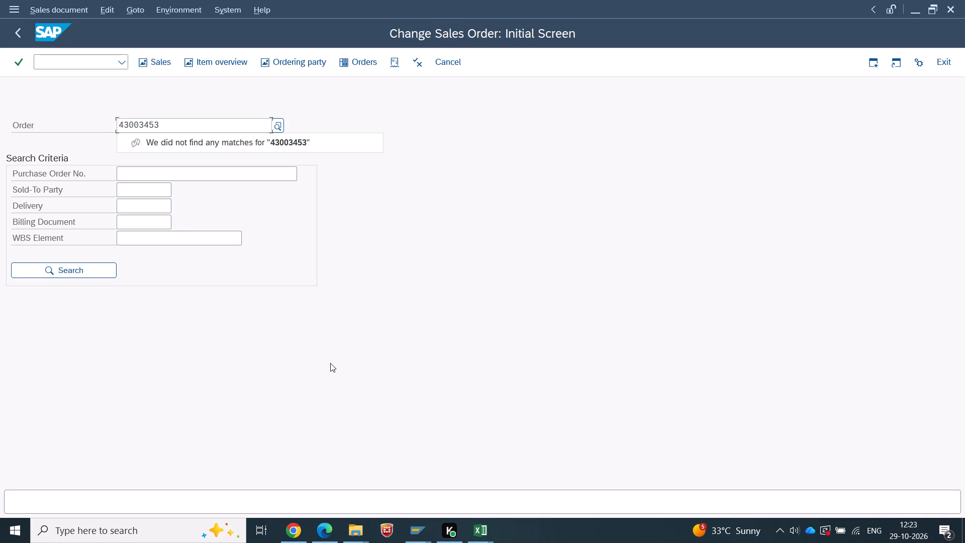
{"action": "key", "text": "Left"}
{"action": "key", "text": "1"}
{"action": "key", "text": "Return"}
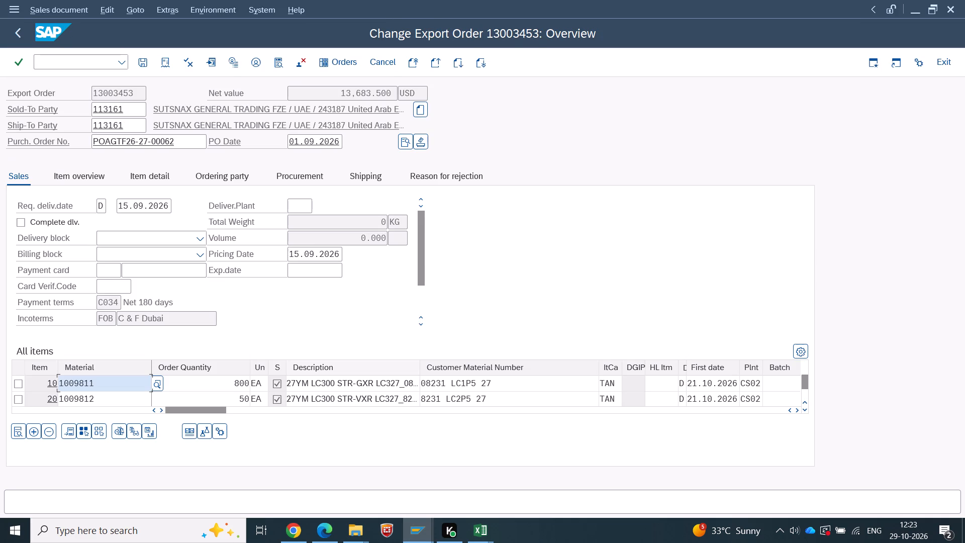
In the item overview, set the order quantity of item 10 (material 1009811) to 0.
{"action": "left_click", "coordinate": [84, 177]}
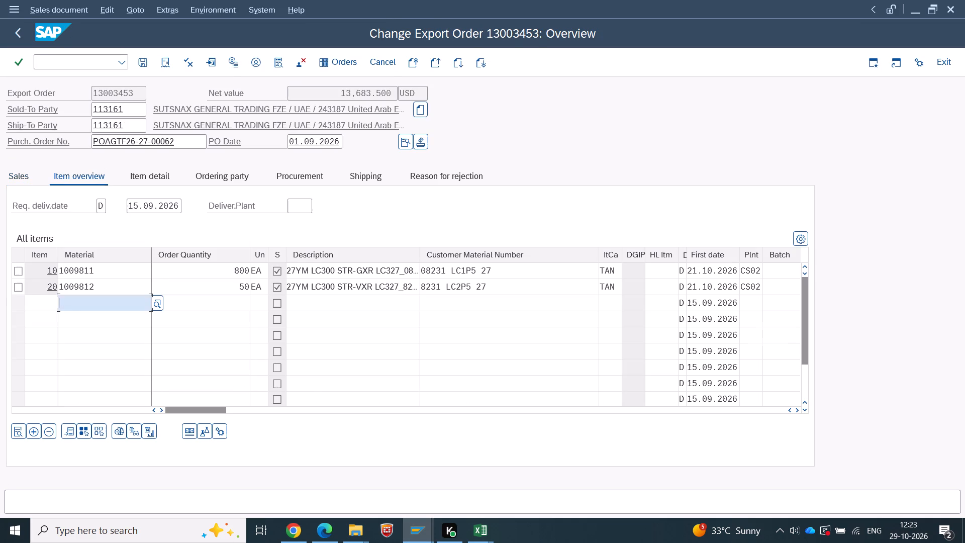
{"action": "left_click_drag", "start_coordinate": [220, 265], "coordinate": [413, 280]}
{"action": "key", "text": "0"}
{"action": "key", "text": "Return"}
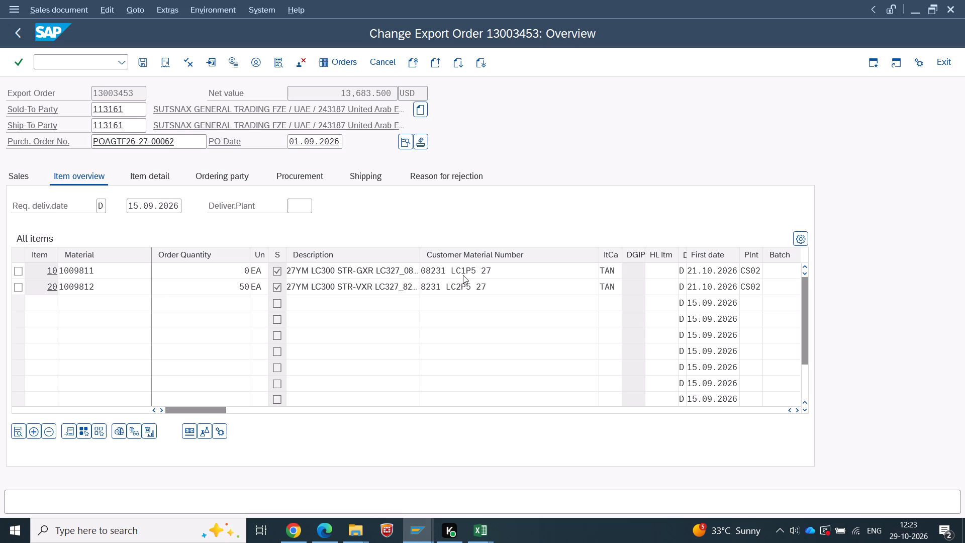
{"action": "key", "text": "Return"}
{"action": "key", "text": "Return"}
{"action": "key", "text": "Return"}
{"action": "key", "text": "Return"}
{"action": "key", "text": "Return"}
{"action": "key", "text": "Return"}
{"action": "key", "text": "Return"}
{"action": "key", "text": "Return"}
{"action": "key", "text": "Return"}
{"action": "key", "text": "Return"}
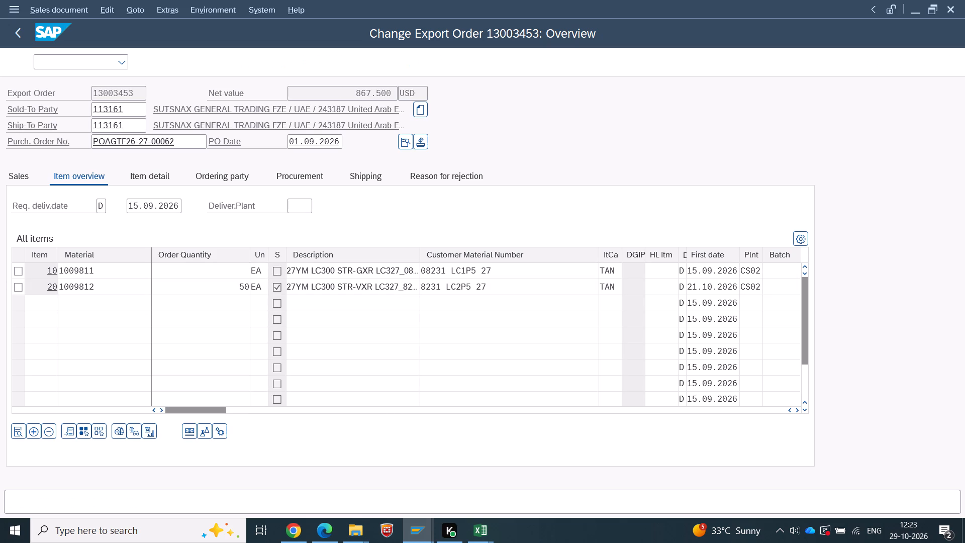
{"action": "left_click", "coordinate": [146, 58]}
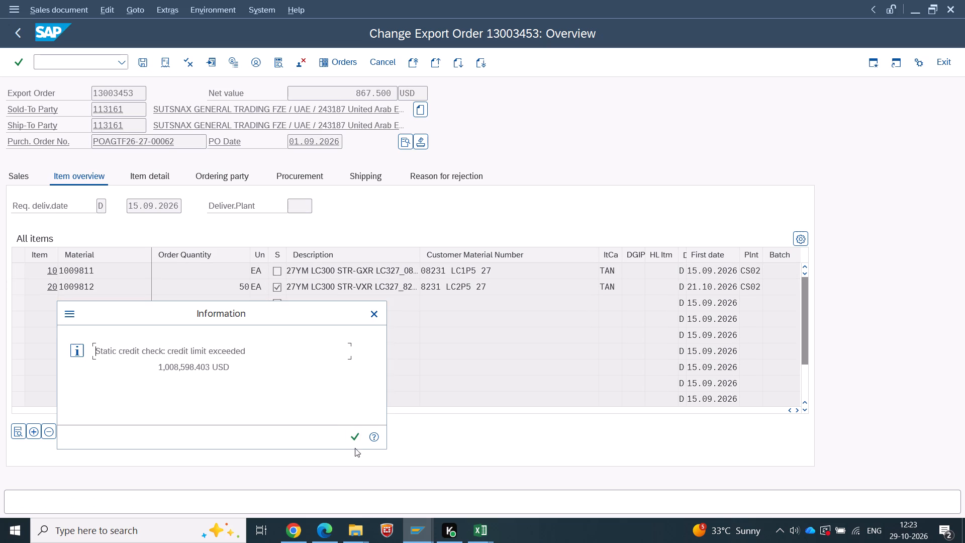
{"action": "left_click", "coordinate": [357, 434]}
{"action": "left_click", "coordinate": [205, 282]}
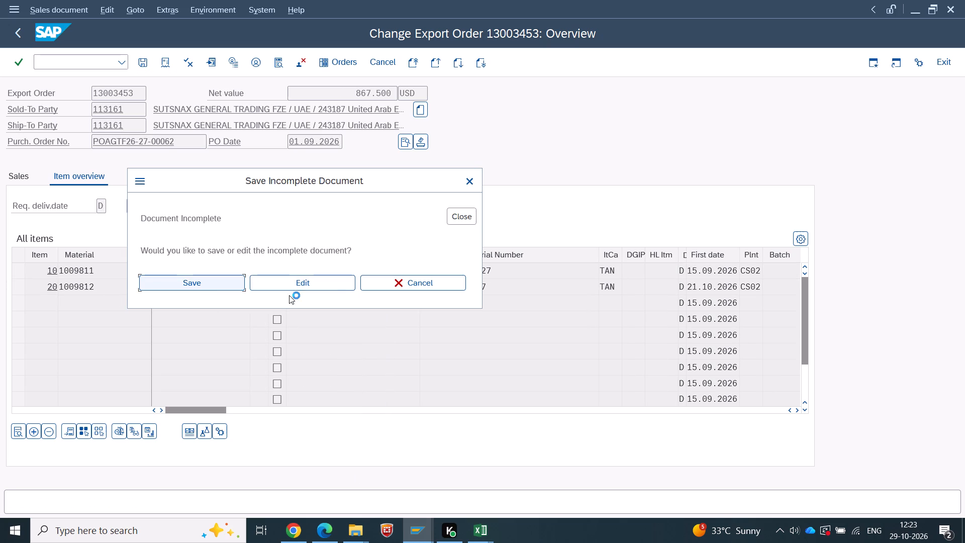
{"action": "key", "text": "alt+Tab"}
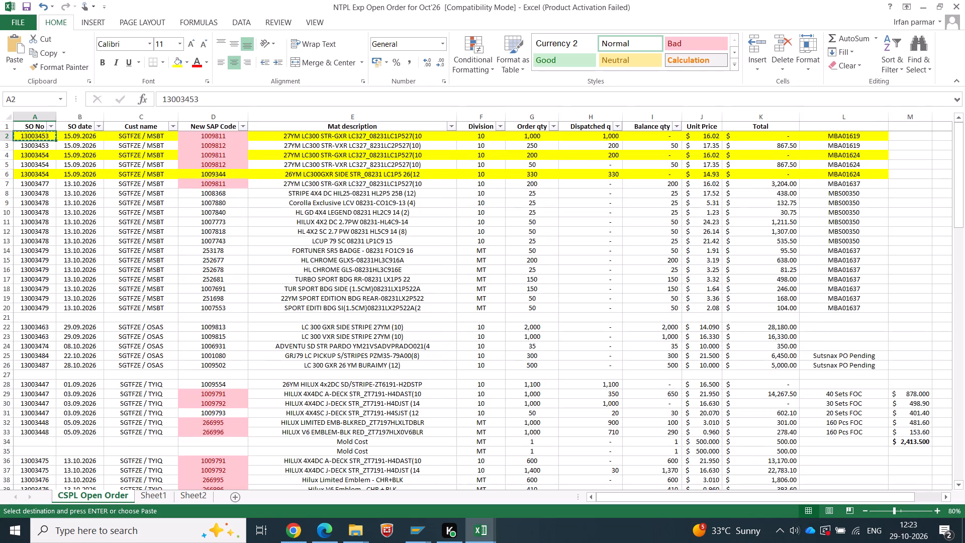
{"action": "left_click", "coordinate": [39, 155]}
{"action": "key", "text": "ctrl+c"}
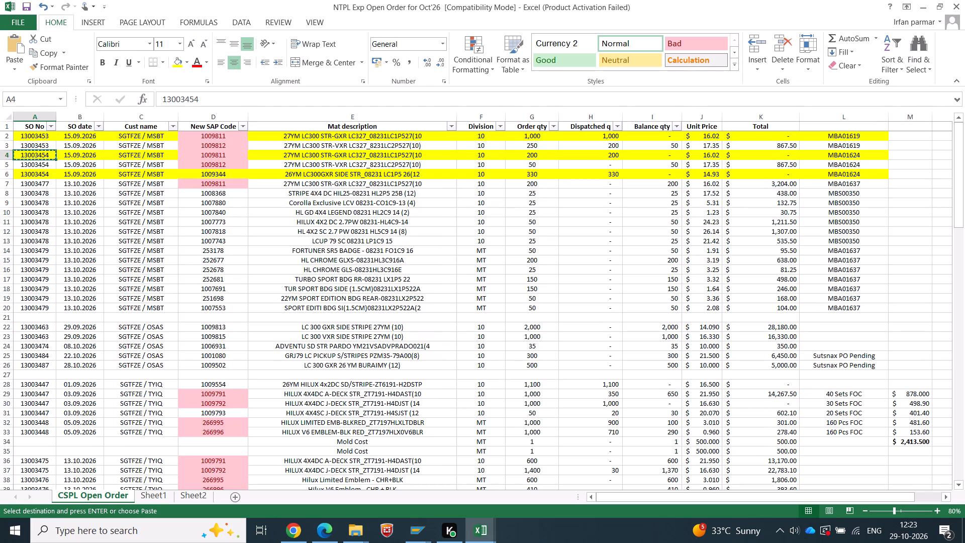
{"action": "key", "text": "alt+Tab"}
{"action": "key", "text": "ctrl+v"}
{"action": "key", "text": "Return"}
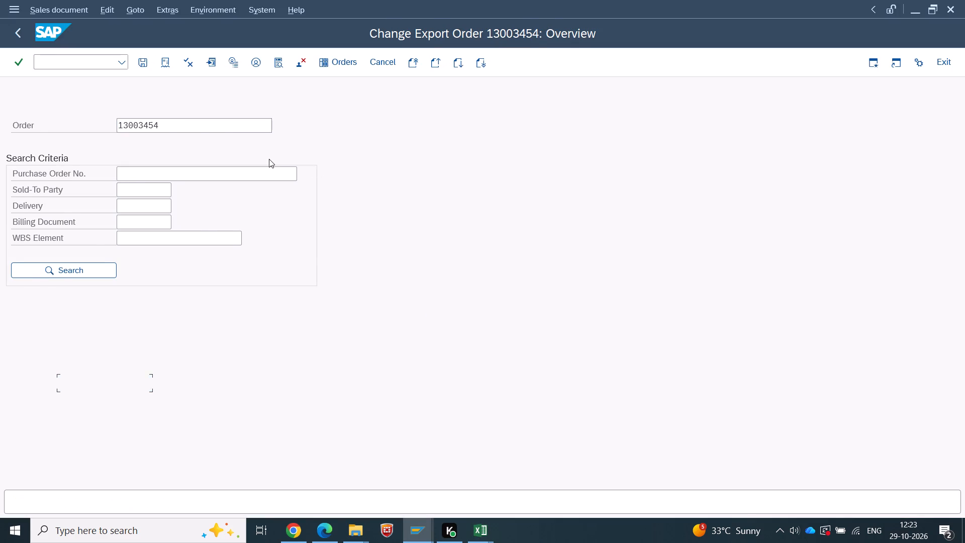
Set the order quantity of item 10 (material 1009811) to 1000, and check the item overview against the open-order spreadsheet.
{"action": "left_click", "coordinate": [213, 385]}
{"action": "type", "text": "1000"}
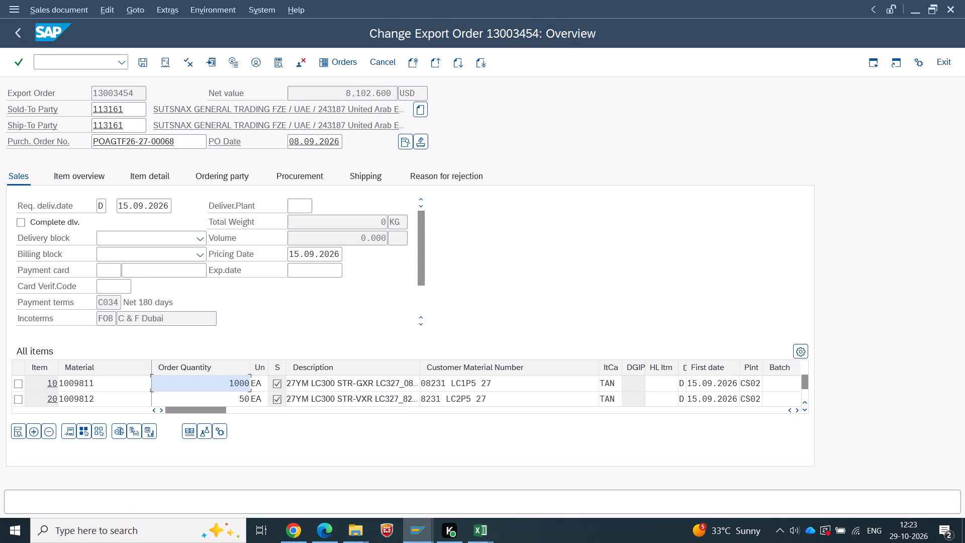
{"action": "key", "text": "Return"}
{"action": "key", "text": "Return"}
{"action": "key", "text": "Return"}
{"action": "key", "text": "Return"}
{"action": "key", "text": "Return"}
{"action": "key", "text": "Return"}
{"action": "key", "text": "Return"}
{"action": "key", "text": "Return"}
{"action": "key", "text": "Return"}
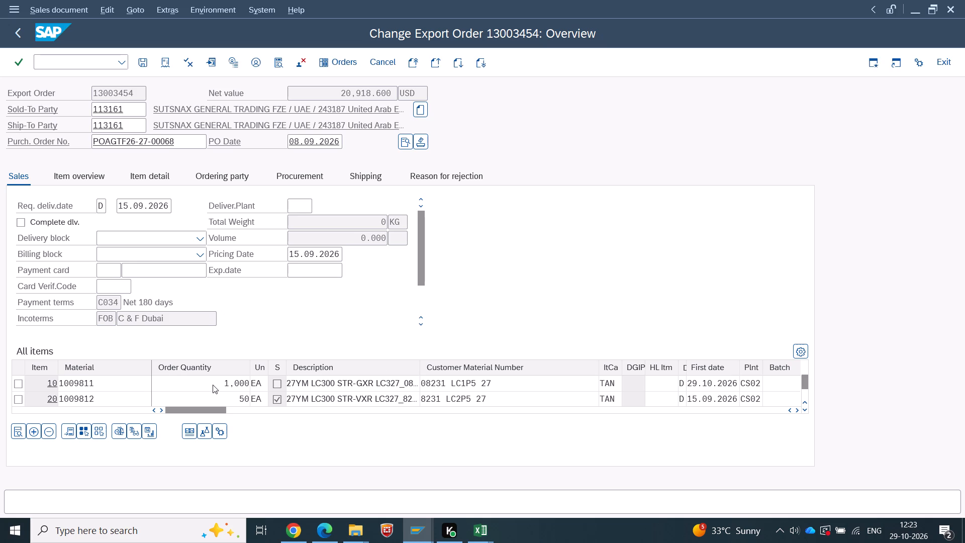
{"action": "left_click", "coordinate": [71, 177]}
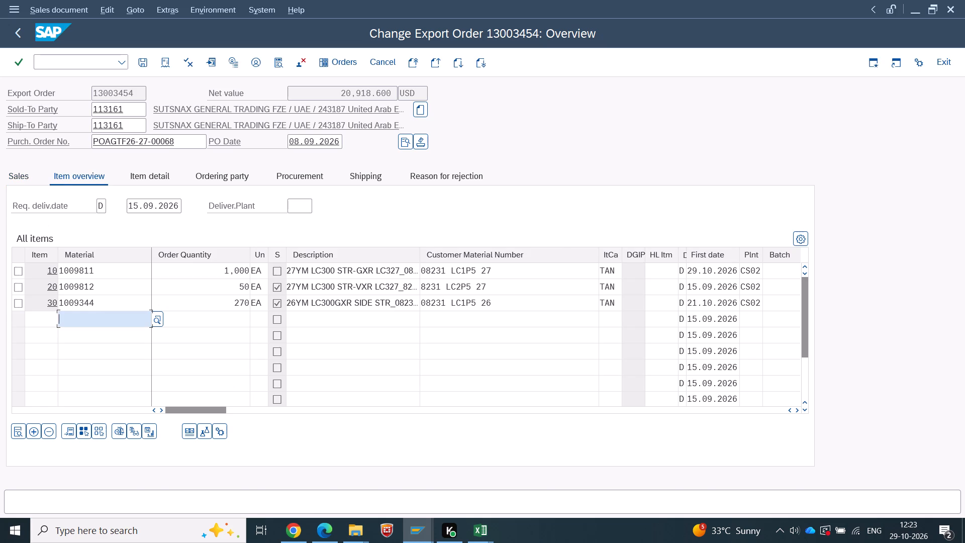
{"action": "key", "text": "alt+Tab"}
{"action": "key", "text": "alt+Tab"}
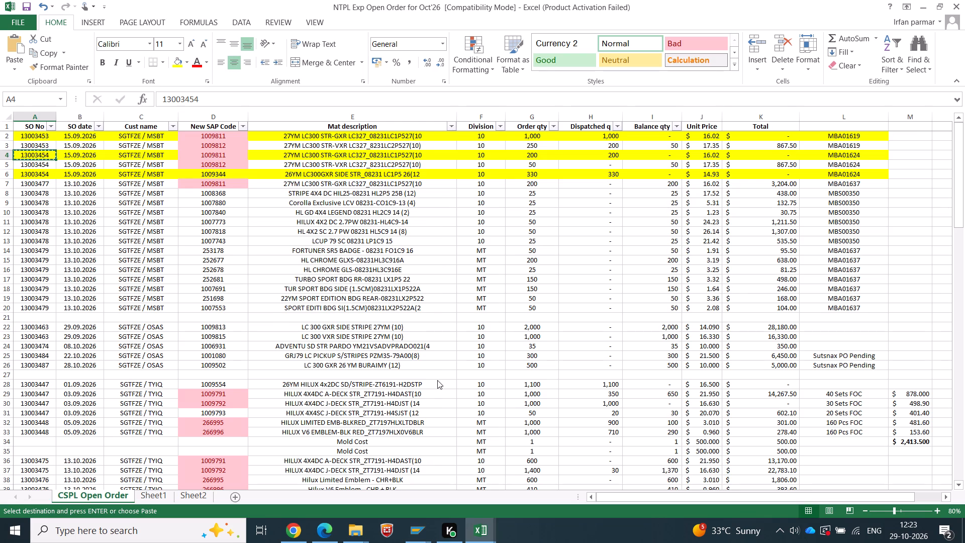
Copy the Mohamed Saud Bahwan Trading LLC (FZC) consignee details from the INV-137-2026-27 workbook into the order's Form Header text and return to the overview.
{"action": "left_click", "coordinate": [402, 147]}
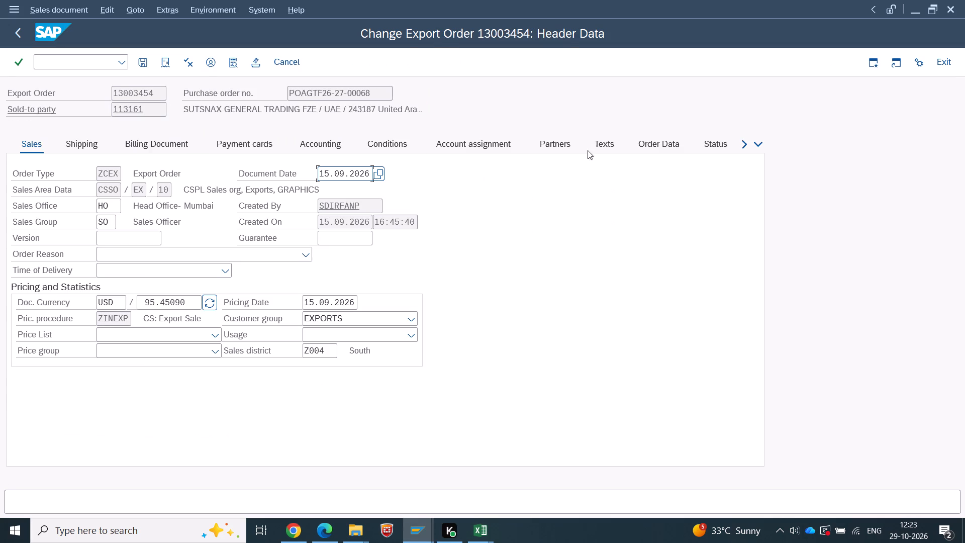
{"action": "left_click", "coordinate": [593, 143]}
{"action": "left_click", "coordinate": [252, 257]}
{"action": "key", "text": "alt+Tab"}
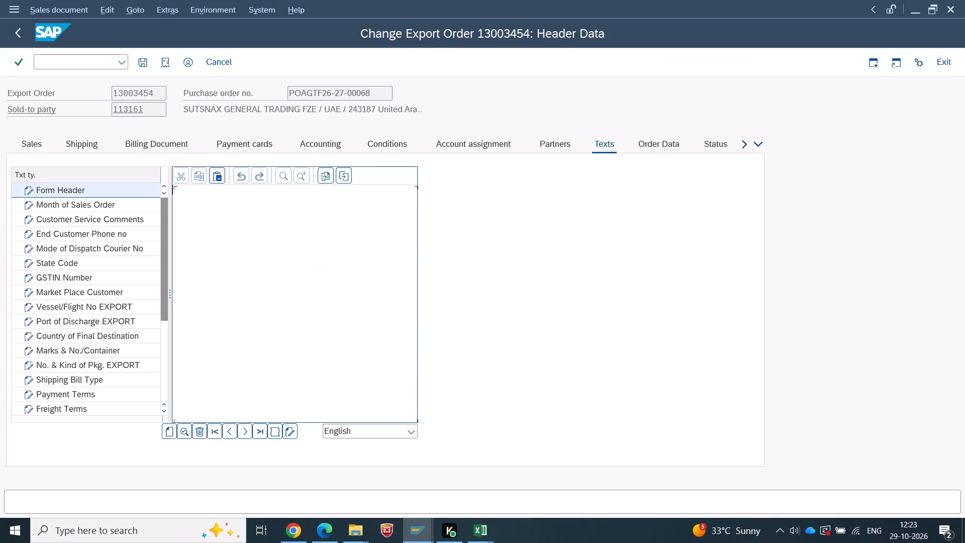
{"action": "key", "text": "alt+Tab"}
{"action": "key", "text": "alt+Tab"}
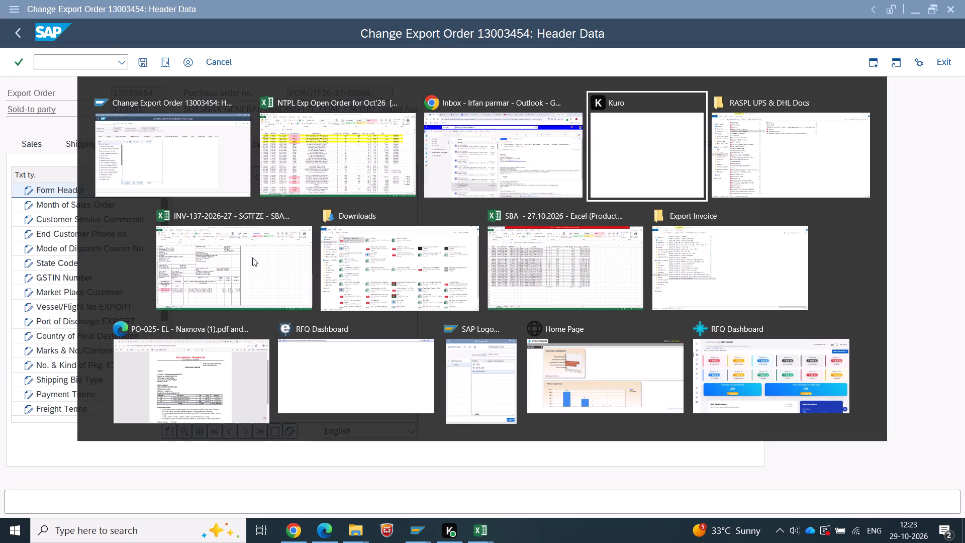
{"action": "key", "text": "alt+Tab"}
{"action": "key", "text": "alt+Tab"}
{"action": "scroll", "coordinate": [166, 210], "scroll_direction": "up", "scroll_amount": 3}
{"action": "left_click_drag", "start_coordinate": [22, 218], "coordinate": [26, 237]}
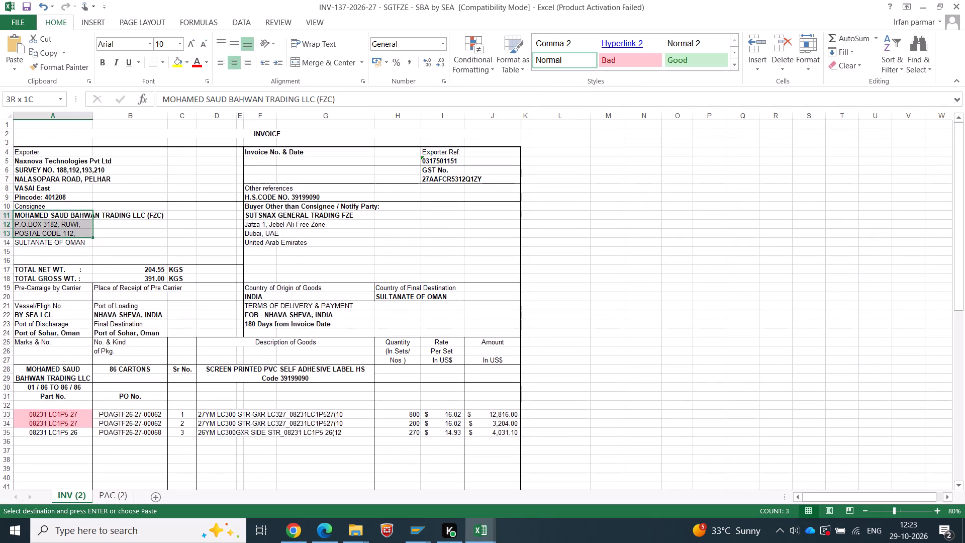
{"action": "left_click_drag", "start_coordinate": [26, 237], "coordinate": [26, 243]}
{"action": "key", "text": "ctrl+c"}
{"action": "key", "text": "alt+Tab"}
{"action": "key", "text": "ctrl+v"}
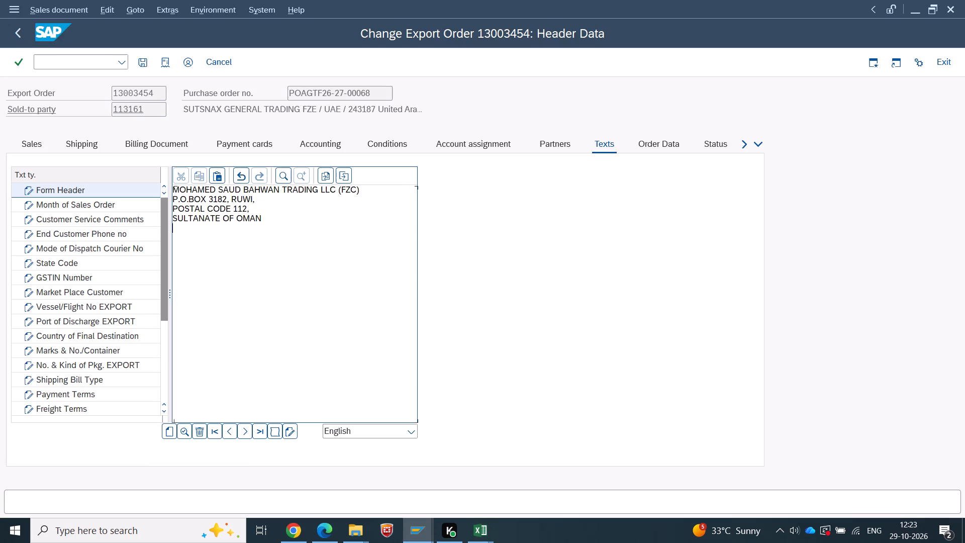
{"action": "left_click", "coordinate": [17, 37]}
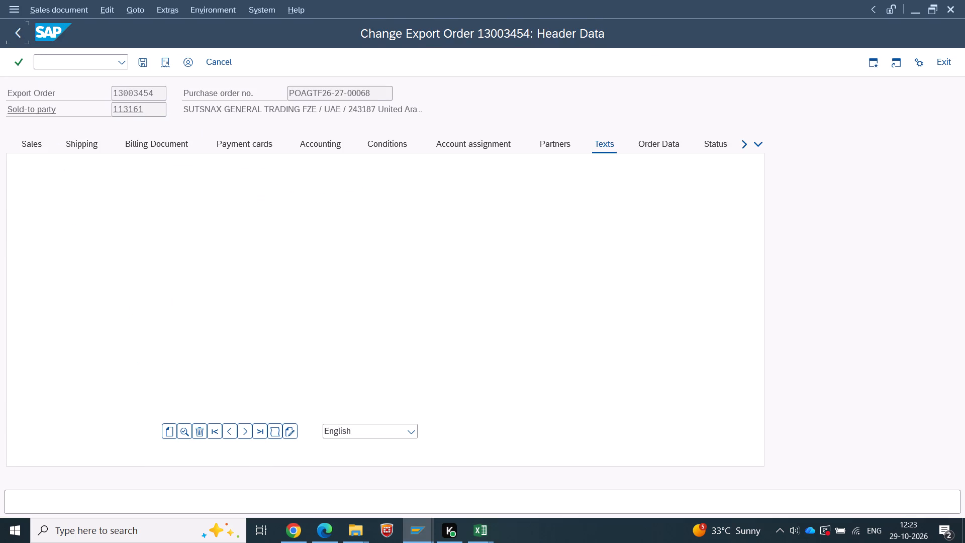
{"action": "left_click", "coordinate": [190, 437]}
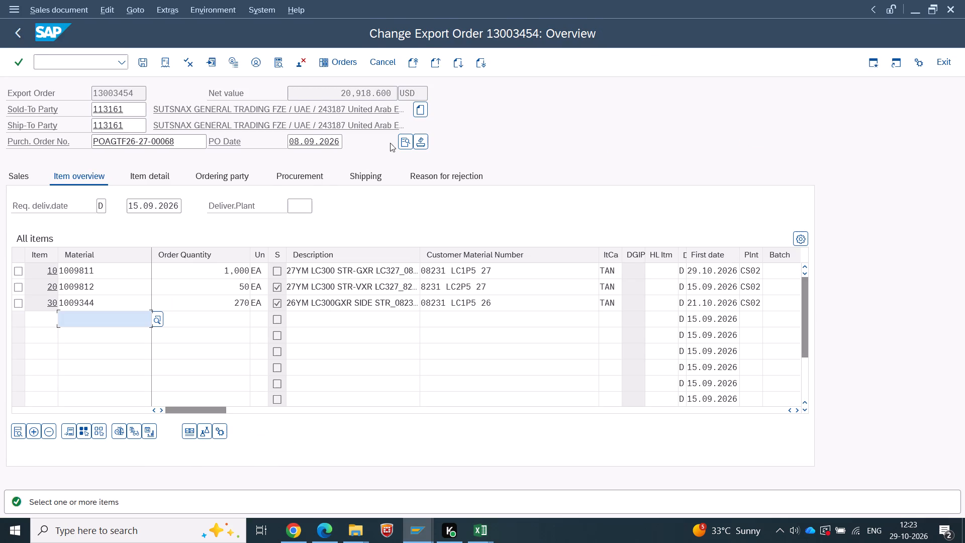
Set the pricing date in the sales header data of export order 13003454 to 29.10.2026.
{"action": "left_click", "coordinate": [407, 141]}
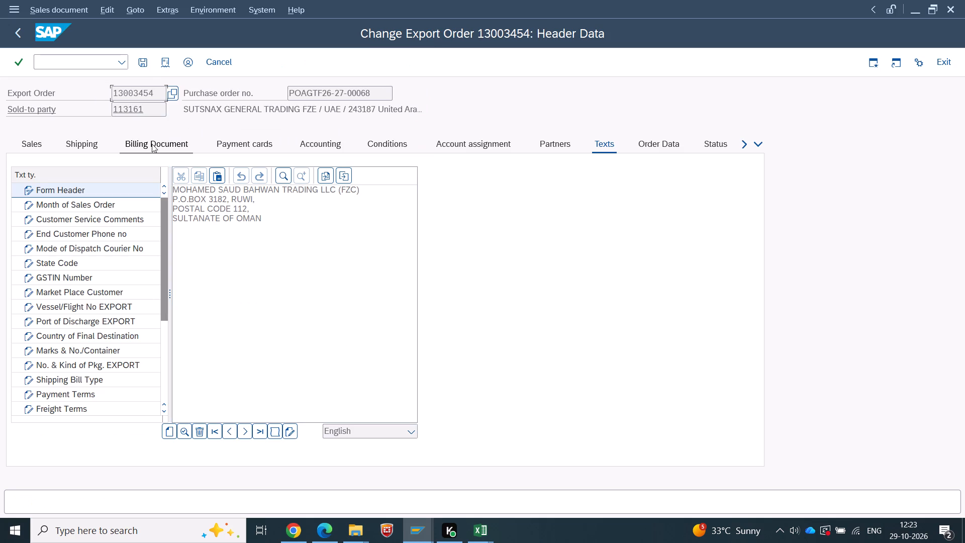
{"action": "left_click", "coordinate": [36, 143]}
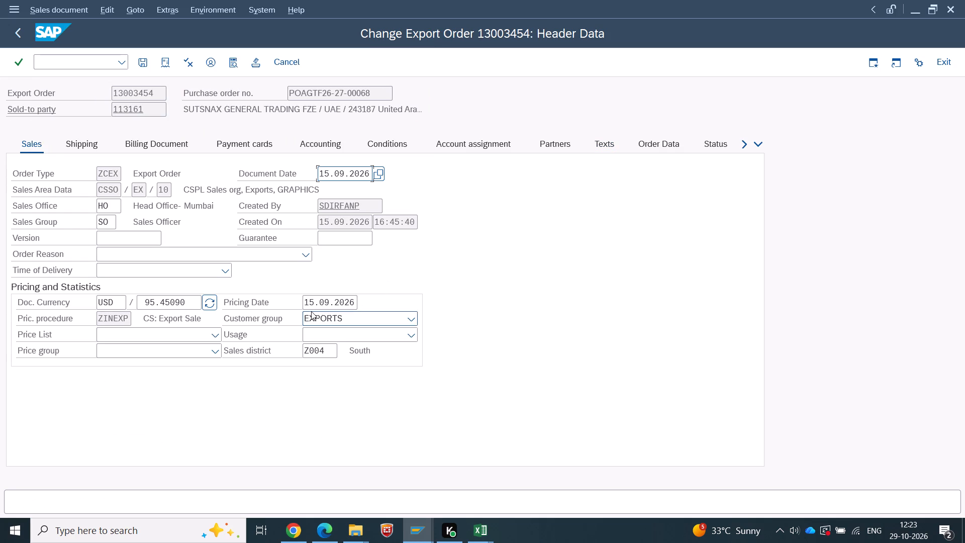
{"action": "left_click", "coordinate": [304, 305]}
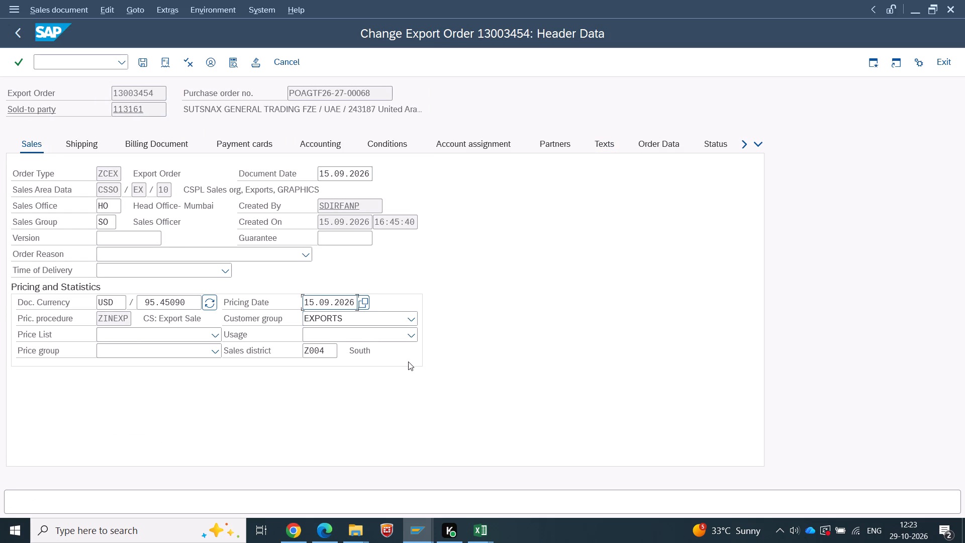
{"action": "type", "text": "29"}
{"action": "key", "text": "Right"}
{"action": "type", "text": "10"}
{"action": "key", "text": "Return"}
{"action": "key", "text": "Return"}
{"action": "key", "text": "Return"}
{"action": "key", "text": "Return"}
{"action": "key", "text": "Return"}
{"action": "key", "text": "Return"}
{"action": "key", "text": "Return"}
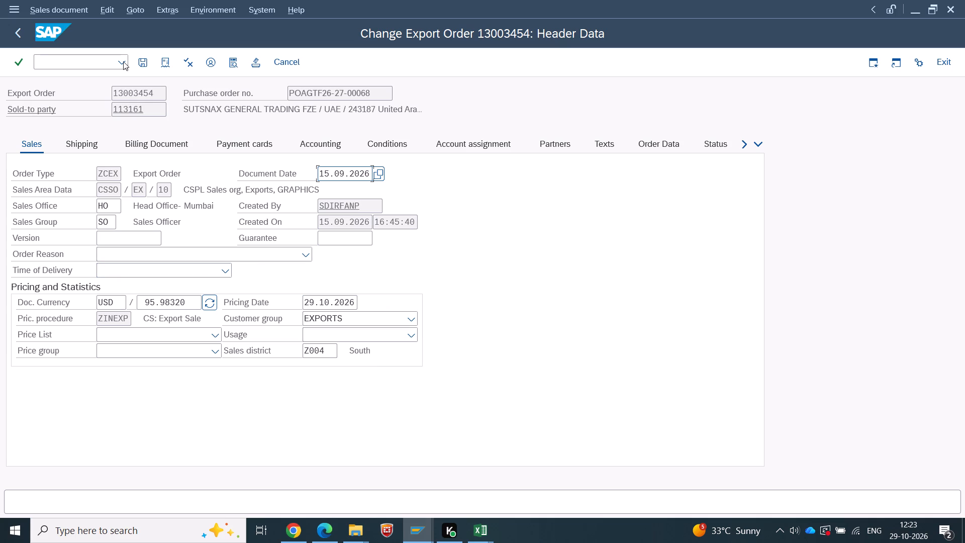
Return from the header data to the item overview and save export order 13003454.
{"action": "left_click", "coordinate": [13, 31]}
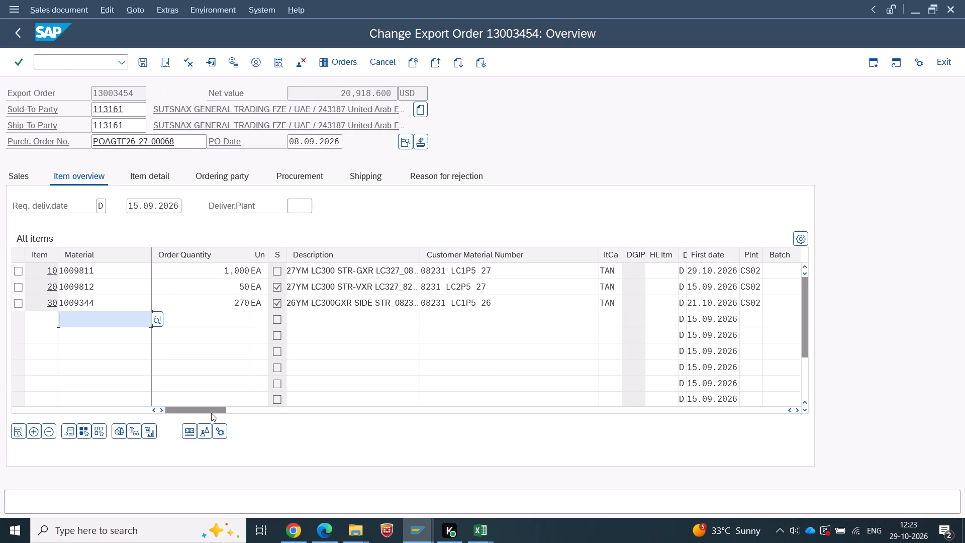
{"action": "left_click_drag", "start_coordinate": [210, 412], "coordinate": [54, 404]}
{"action": "left_click", "coordinate": [144, 61]}
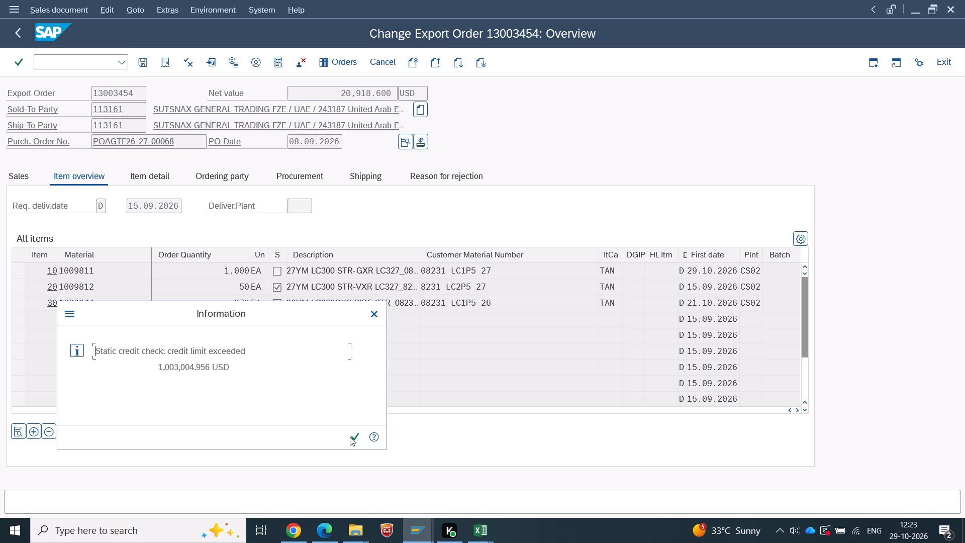
{"action": "left_click", "coordinate": [360, 433]}
In the NTPL Exp Open Order workbook in Excel, delete the three yellow-highlighted rows of orders 13003453 and 13003454 (materials 1009811, 1009811 and 1009344).
{"action": "key", "text": "alt+Tab"}
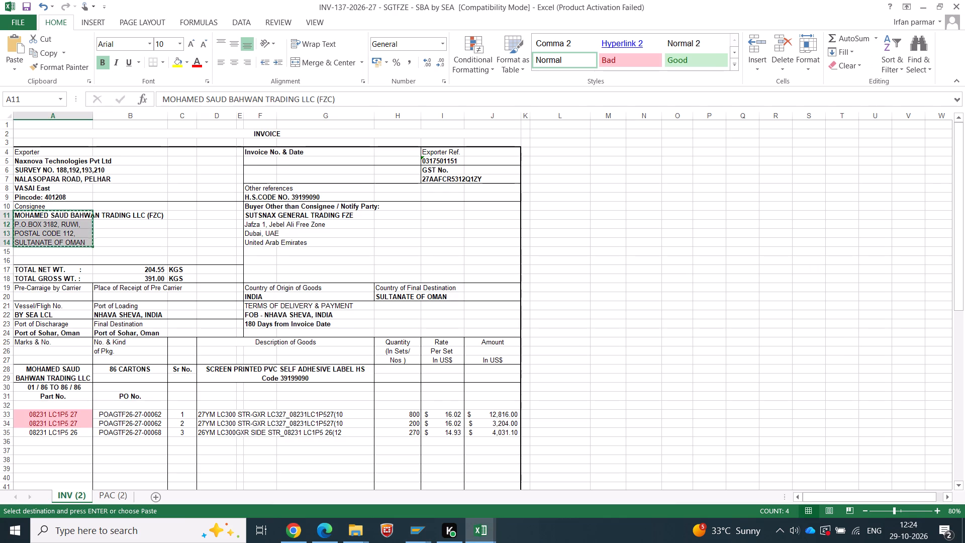
{"action": "key", "text": "alt+Tab"}
{"action": "key", "text": "alt+Tab"}
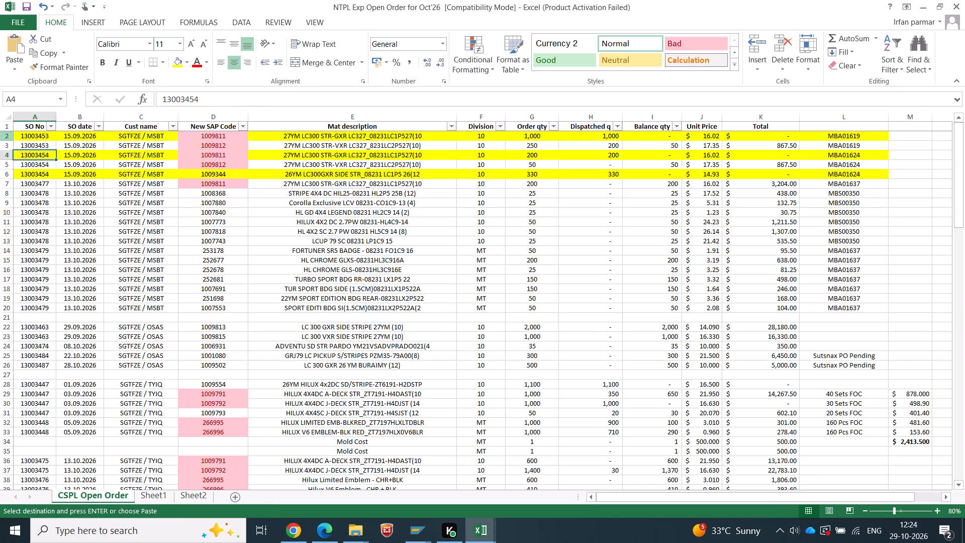
{"action": "left_click", "coordinate": [8, 136]}
{"action": "right_click", "coordinate": [8, 136]}
{"action": "left_click", "coordinate": [40, 244]}
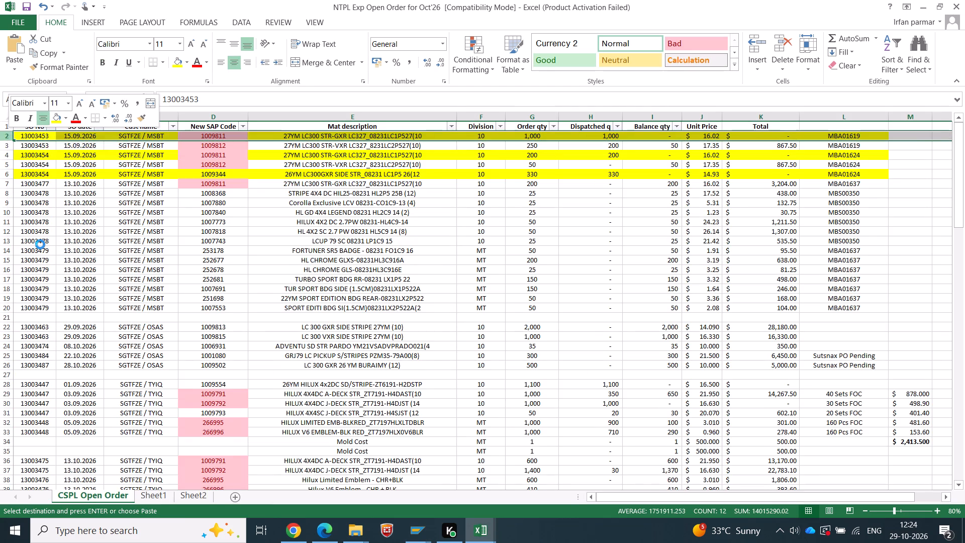
{"action": "left_click", "coordinate": [9, 148]}
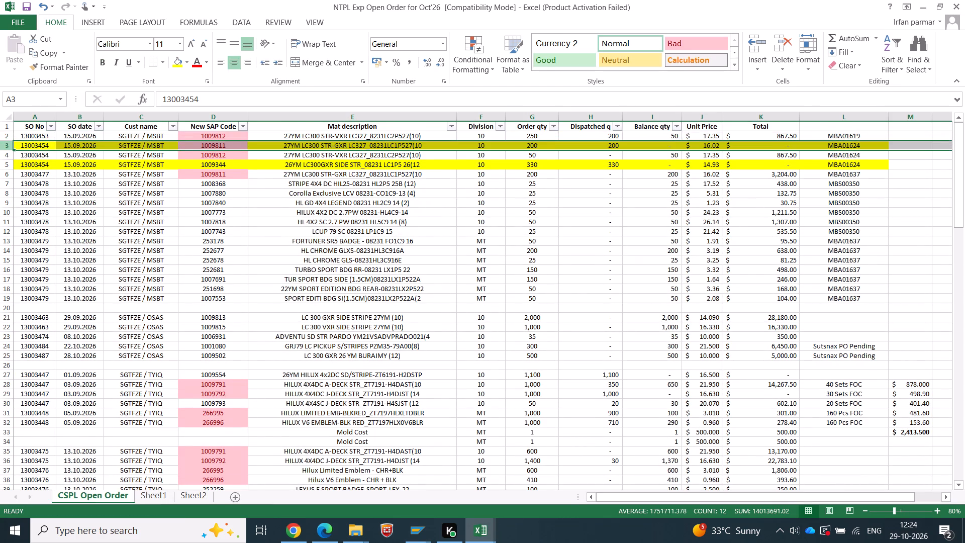
{"action": "key", "text": "F4"}
{"action": "left_click", "coordinate": [8, 156]}
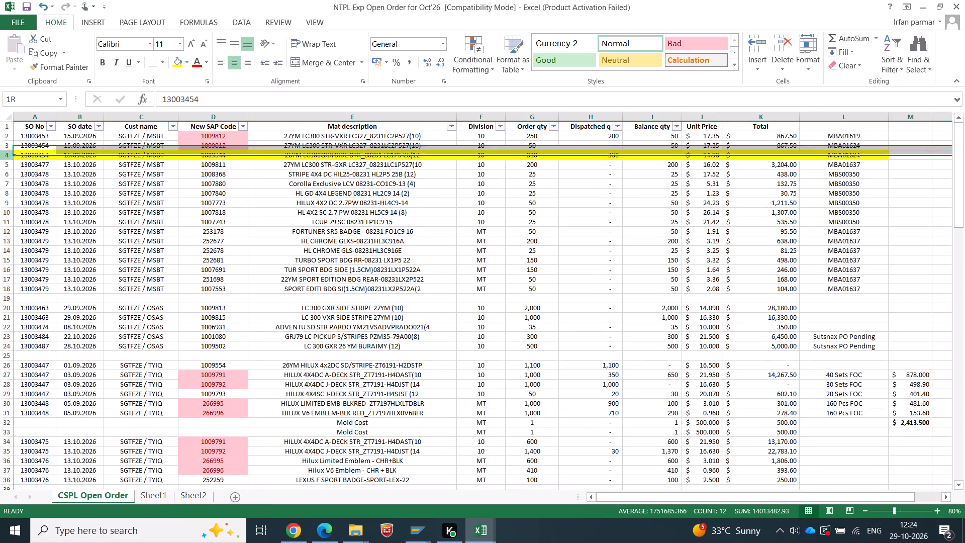
{"action": "key", "text": "F4"}
{"action": "left_click", "coordinate": [421, 236]}
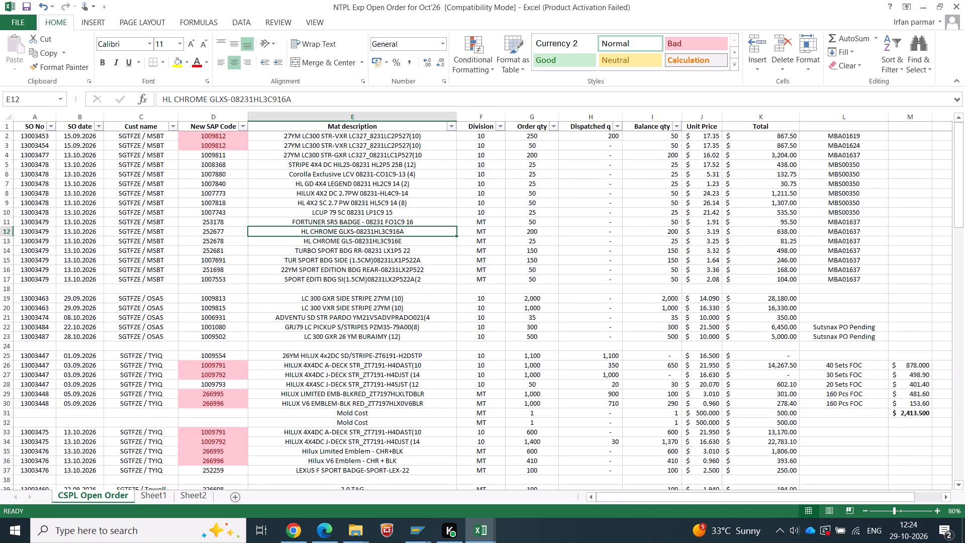
Save the NTPL Exp Open Order for Oct'26 workbook and close it.
{"action": "key", "text": "ctrl+s"}
{"action": "left_click", "coordinate": [307, 187]}
{"action": "left_click", "coordinate": [960, 4]}
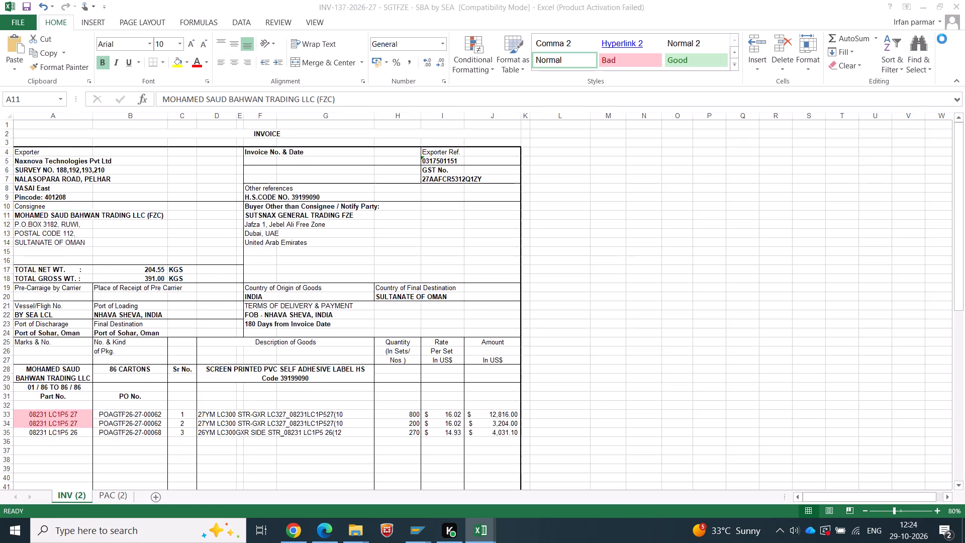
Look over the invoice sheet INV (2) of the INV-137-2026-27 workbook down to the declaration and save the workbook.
{"action": "left_click", "coordinate": [101, 328]}
{"action": "scroll", "coordinate": [166, 451], "scroll_direction": "down", "scroll_amount": 6}
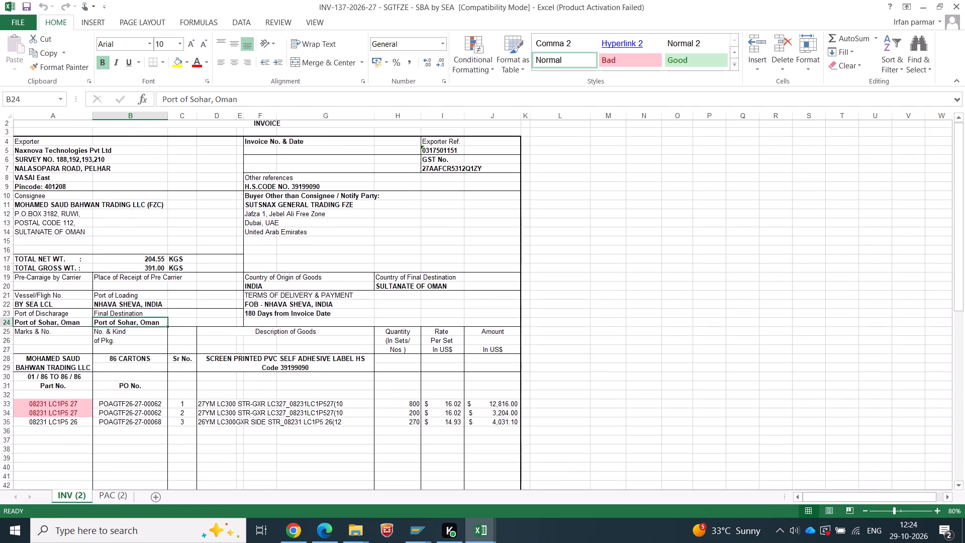
{"action": "scroll", "coordinate": [216, 369], "scroll_direction": "down", "scroll_amount": 6}
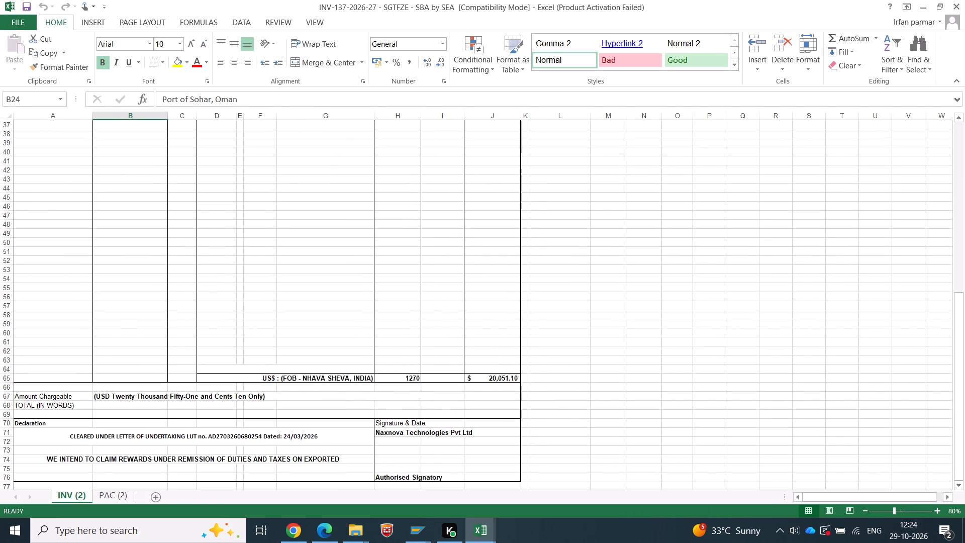
{"action": "key", "text": "ctrl+s"}
Review the invoice lines on INV (2), and the quantities, weights and box numbers on the packing list sheet PAC (2).
{"action": "scroll", "coordinate": [292, 357], "scroll_direction": "up", "scroll_amount": 5}
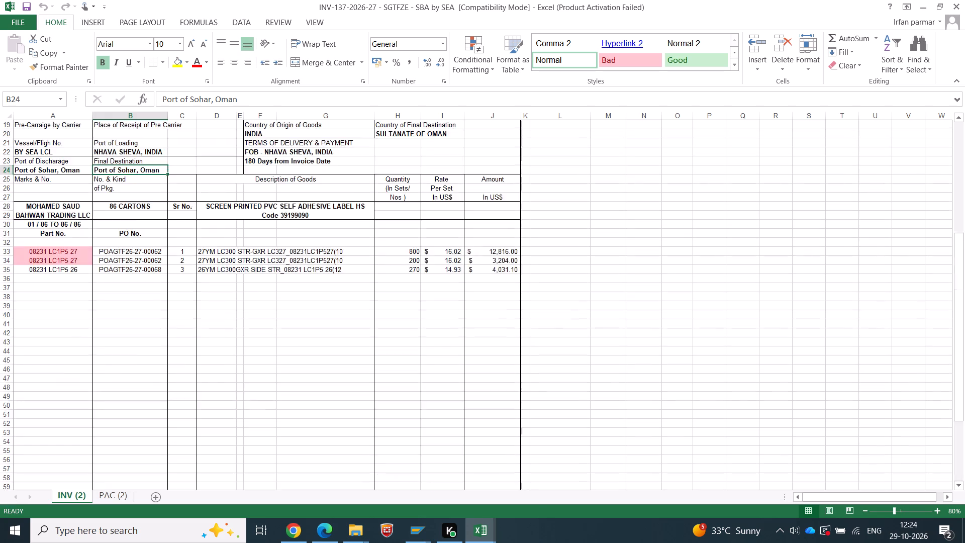
{"action": "scroll", "coordinate": [263, 333], "scroll_direction": "up", "scroll_amount": 10}
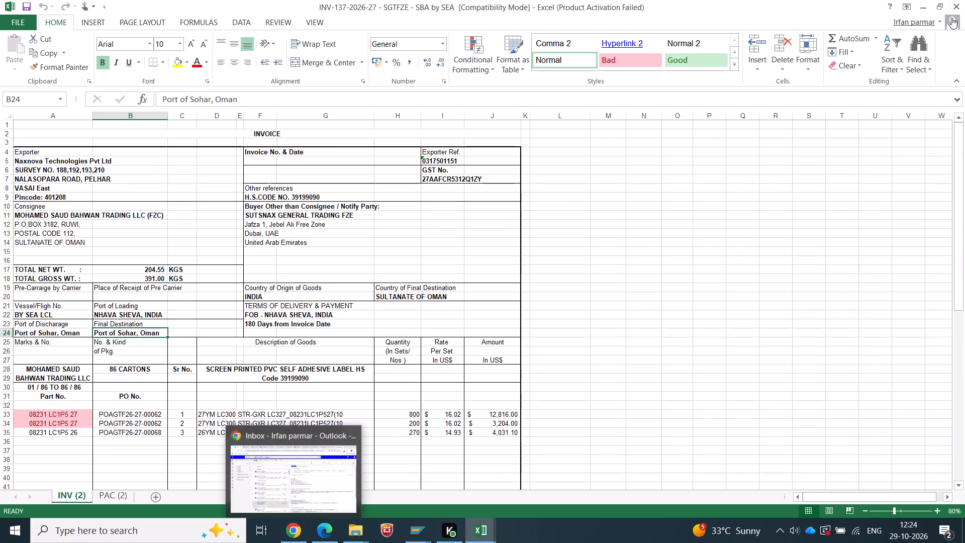
{"action": "scroll", "coordinate": [194, 343], "scroll_direction": "up", "scroll_amount": 2}
{"action": "scroll", "coordinate": [194, 343], "scroll_direction": "down", "scroll_amount": 14}
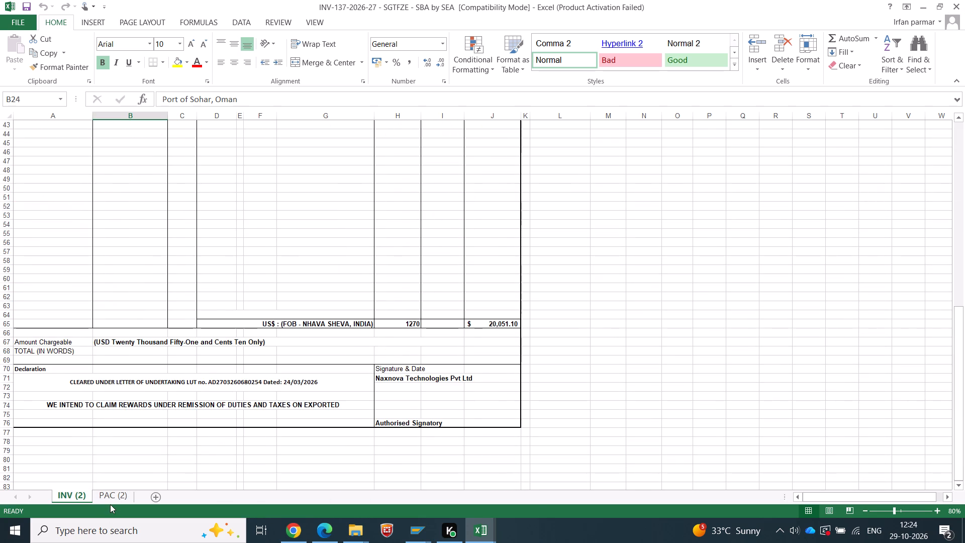
{"action": "left_click", "coordinate": [110, 504]}
{"action": "left_click", "coordinate": [101, 501]}
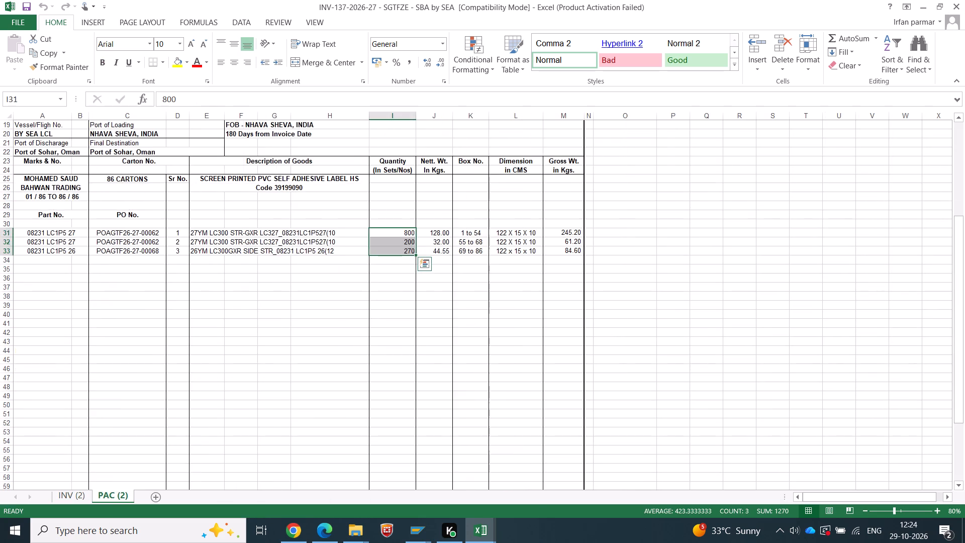
{"action": "scroll", "coordinate": [122, 404], "scroll_direction": "up", "scroll_amount": 3}
{"action": "scroll", "coordinate": [122, 404], "scroll_direction": "down", "scroll_amount": 12}
{"action": "scroll", "coordinate": [109, 349], "scroll_direction": "up", "scroll_amount": 12}
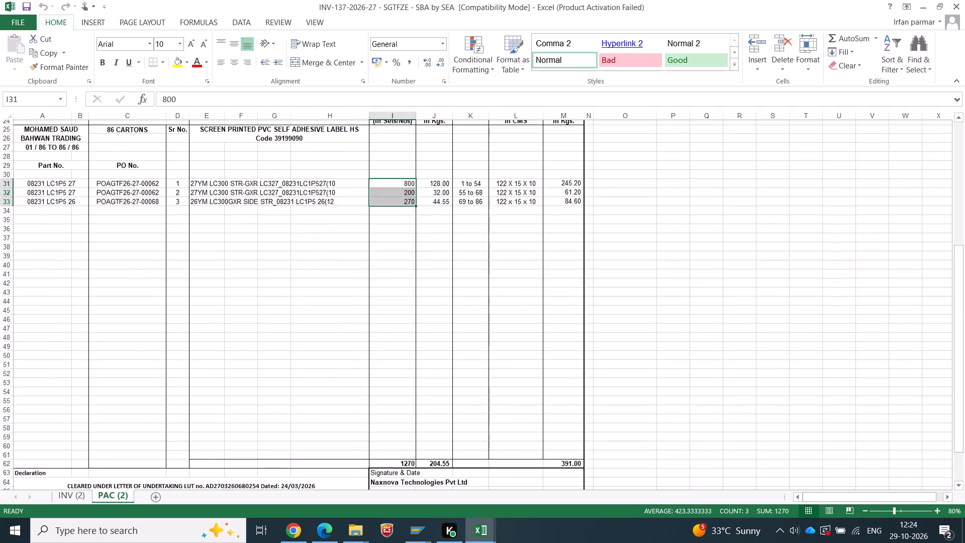
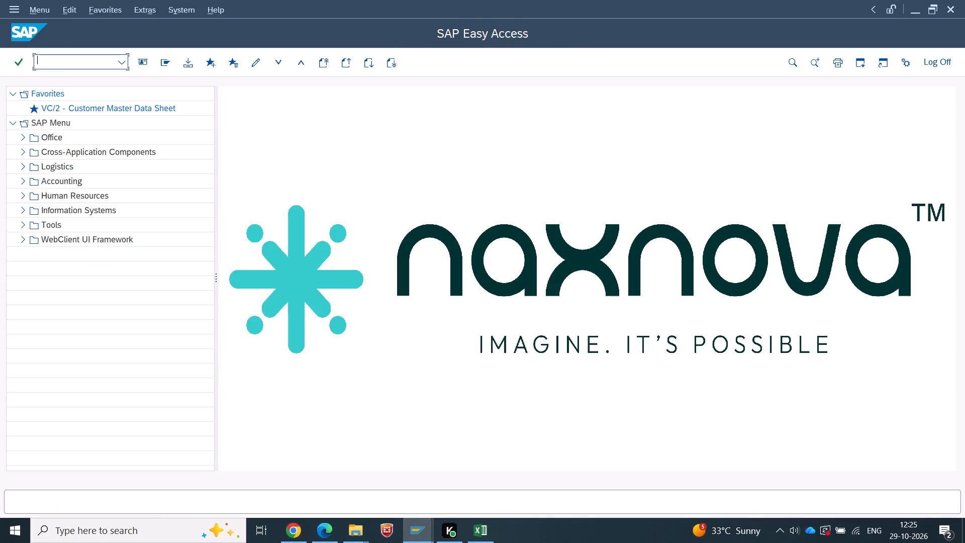
In SAP, open transaction VKM1 for blocked SD documents, clear the credit account selection and execute the report.
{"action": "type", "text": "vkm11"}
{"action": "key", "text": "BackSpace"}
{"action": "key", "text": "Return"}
{"action": "left_click_drag", "start_coordinate": [212, 171], "coordinate": [129, 164]}
{"action": "key", "text": "BackSpace"}
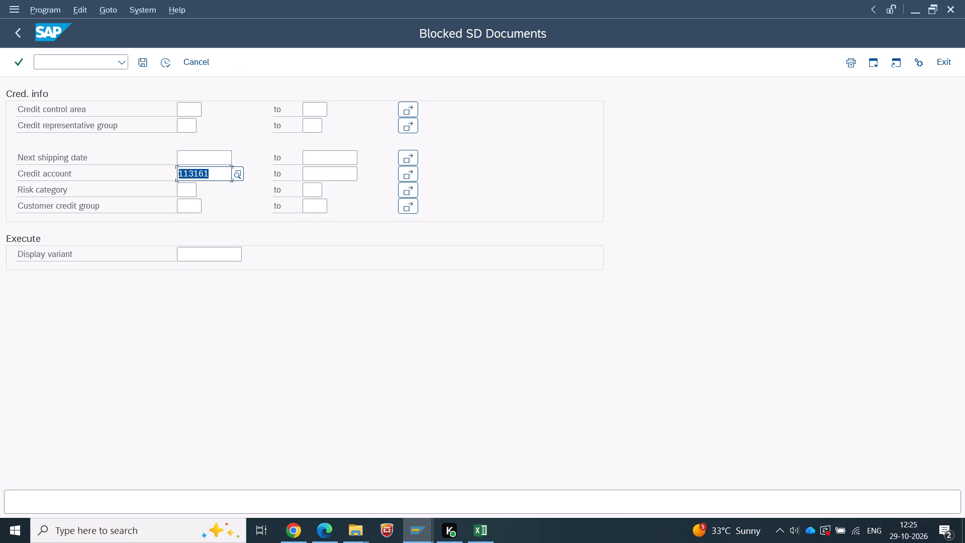
{"action": "left_click", "coordinate": [164, 64]}
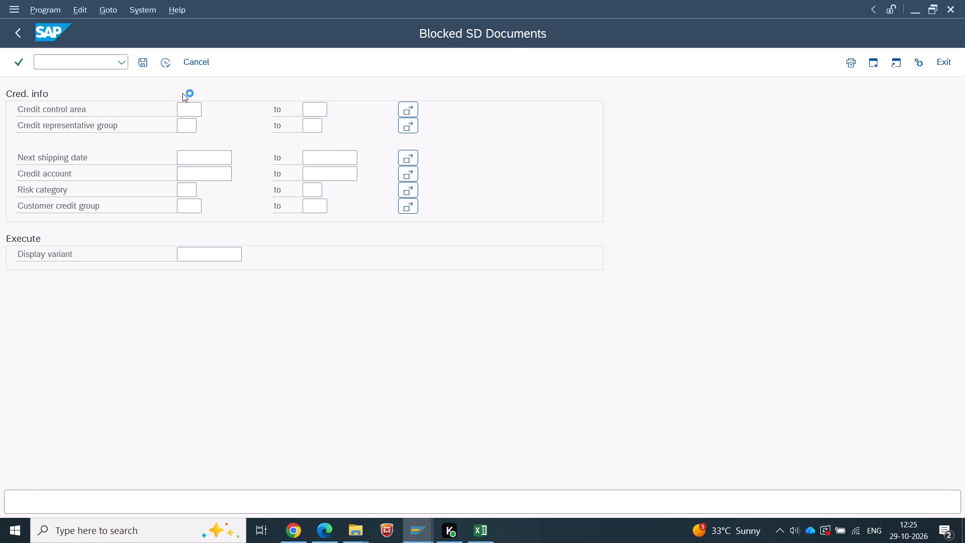
In SAP, release the credit-blocked sales documents 13003453, 13003454 and 13003489 and save the release.
{"action": "left_click", "coordinate": [13, 172]}
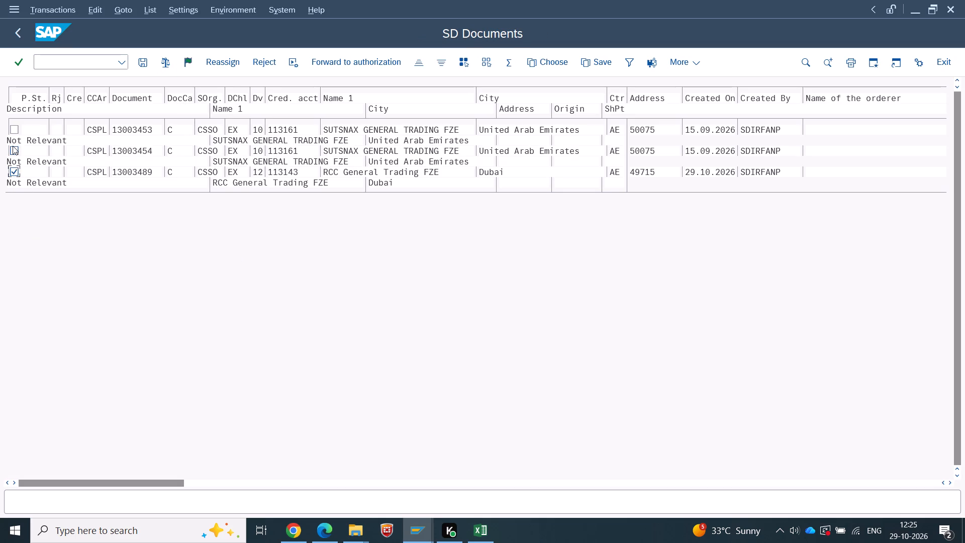
{"action": "left_click", "coordinate": [13, 146]}
{"action": "left_click", "coordinate": [16, 130]}
{"action": "left_click", "coordinate": [188, 64]}
{"action": "left_click", "coordinate": [144, 66]}
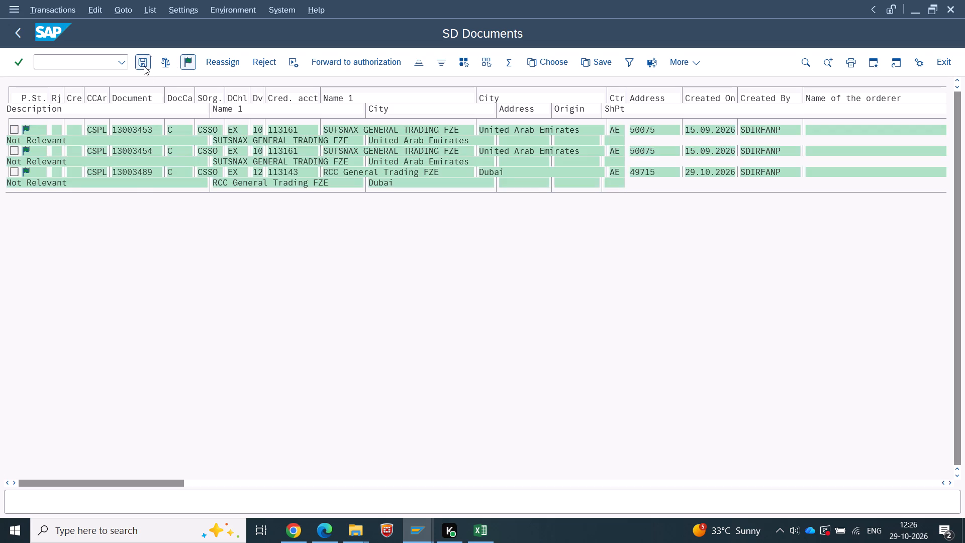
{"action": "left_click", "coordinate": [26, 45]}
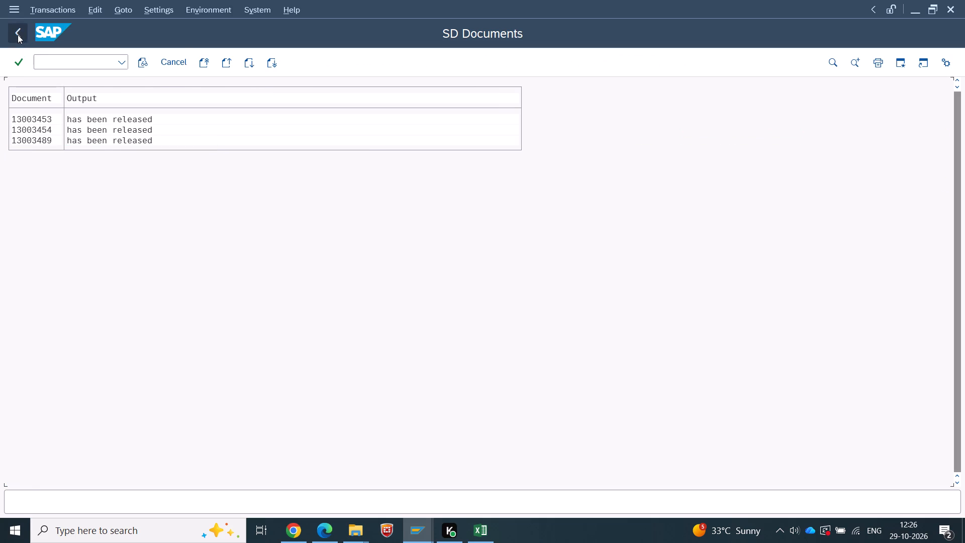
Leave the release log and exit the SD Documents list, agreeing to close it.
{"action": "left_click", "coordinate": [18, 35]}
{"action": "left_click", "coordinate": [17, 28]}
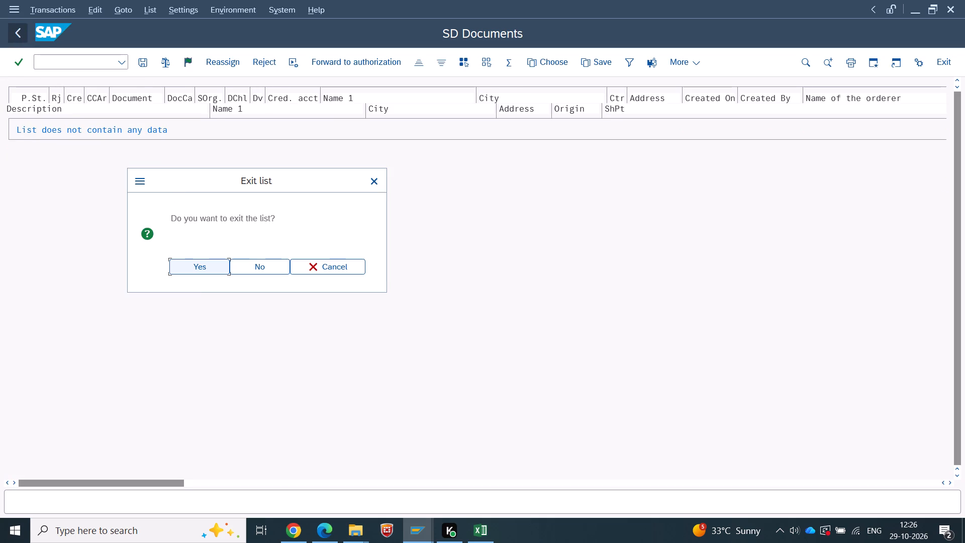
{"action": "left_click", "coordinate": [201, 266]}
Switch to the SBA - 27.10.2026 workbook in Excel and select the Total Net Weight sum cell I90 on Sheet3.
{"action": "left_click", "coordinate": [498, 533]}
{"action": "left_click", "coordinate": [487, 532]}
{"action": "left_click", "coordinate": [520, 377]}
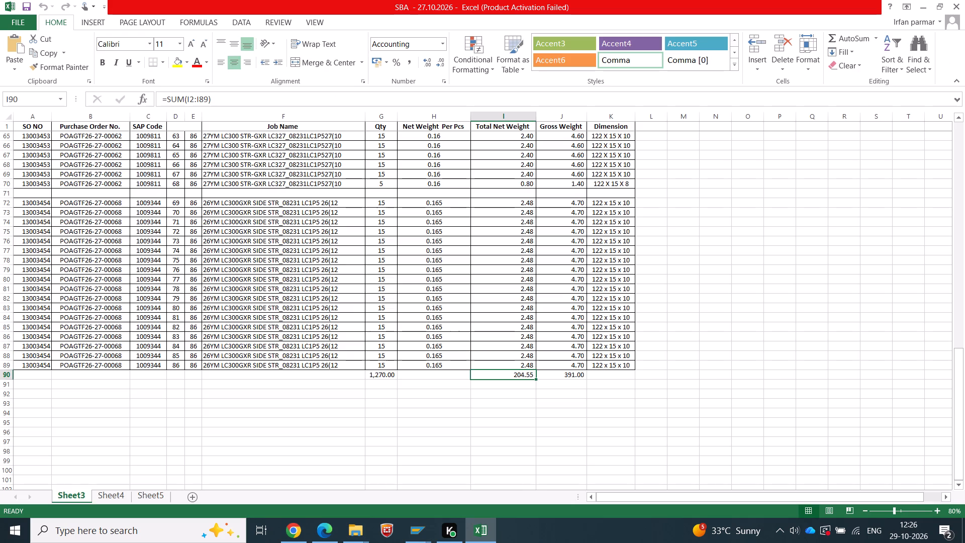
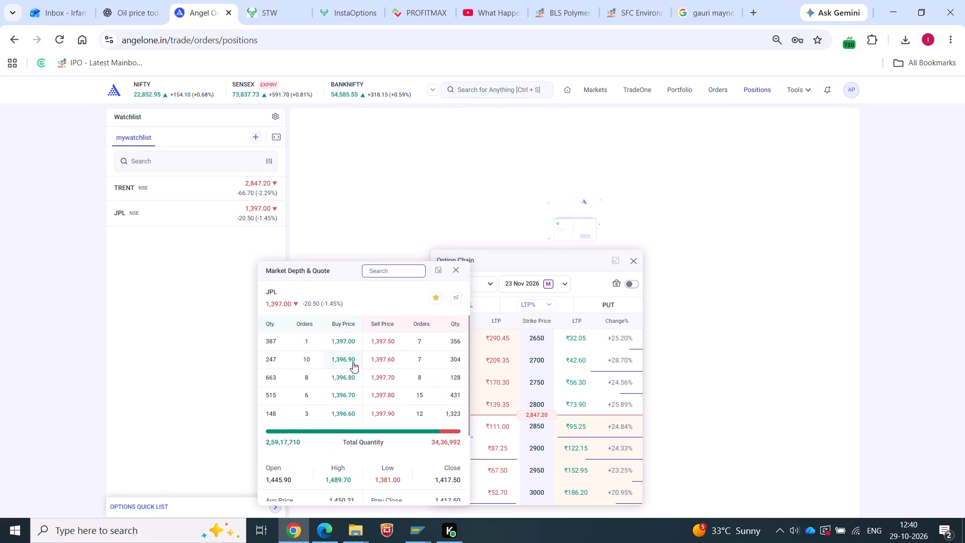
Close the JPL market depth and quote window on the Angel One positions page.
{"action": "left_click", "coordinate": [456, 272]}
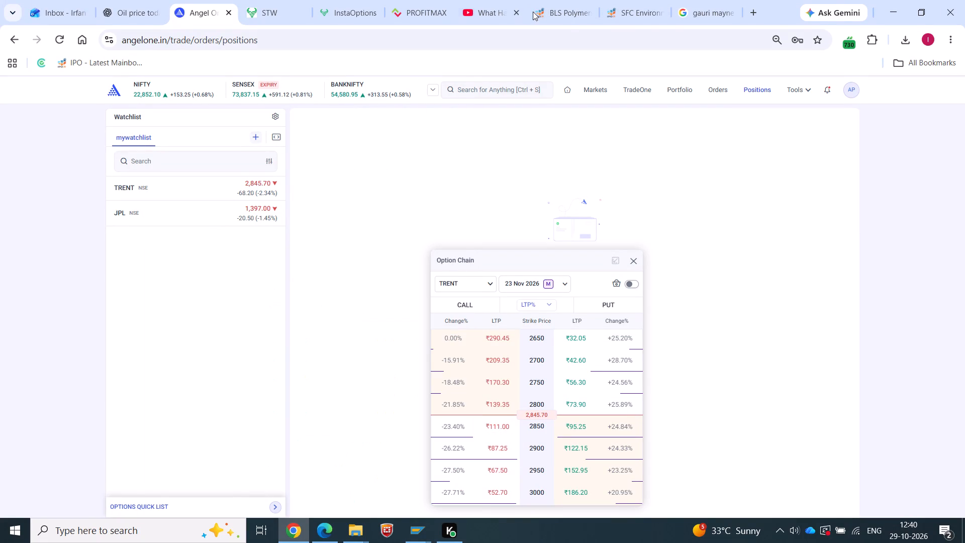
Switch to the already open Google search results page and look back over its earlier results.
{"action": "left_click", "coordinate": [679, 11]}
{"action": "scroll", "coordinate": [305, 336], "scroll_direction": "up", "scroll_amount": 7}
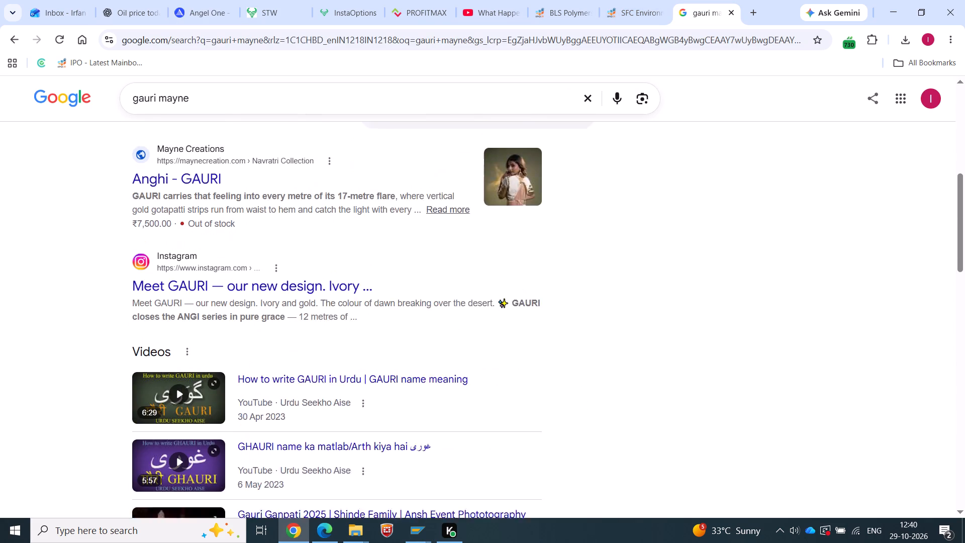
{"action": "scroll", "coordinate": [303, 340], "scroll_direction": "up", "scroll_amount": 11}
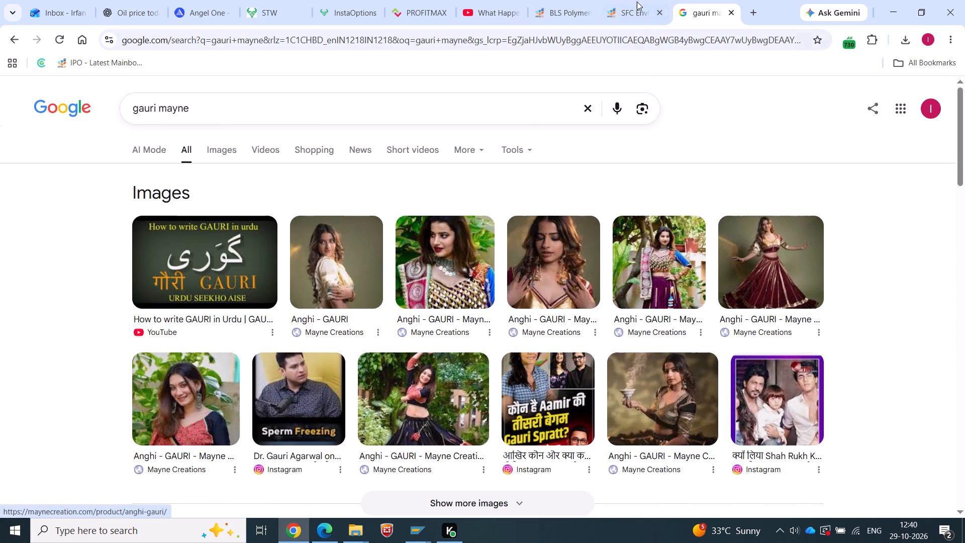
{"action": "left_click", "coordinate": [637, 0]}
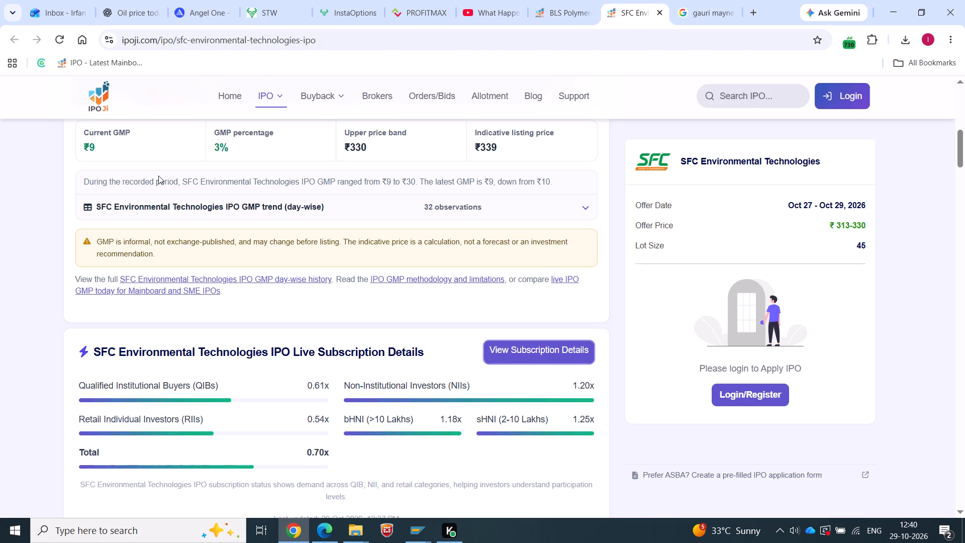
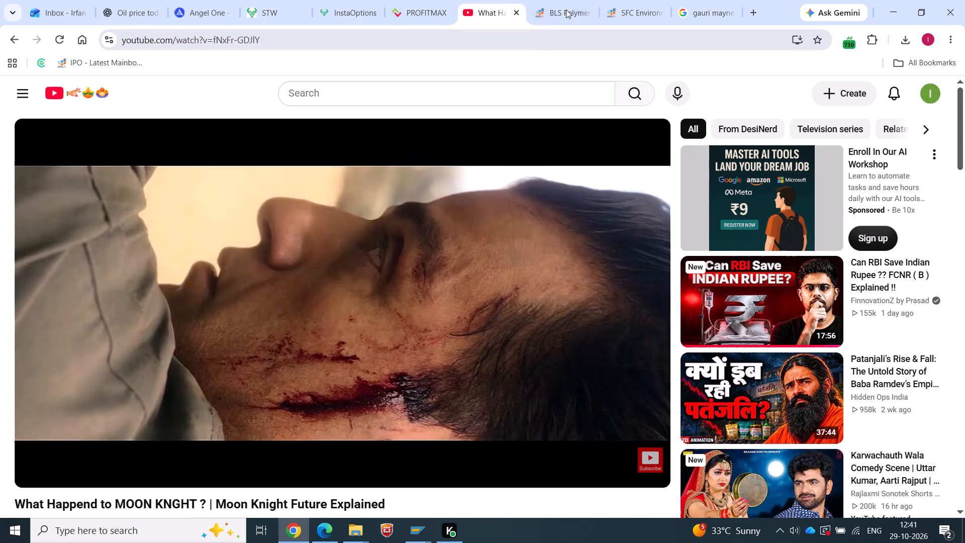
{"action": "left_click", "coordinate": [582, 0]}
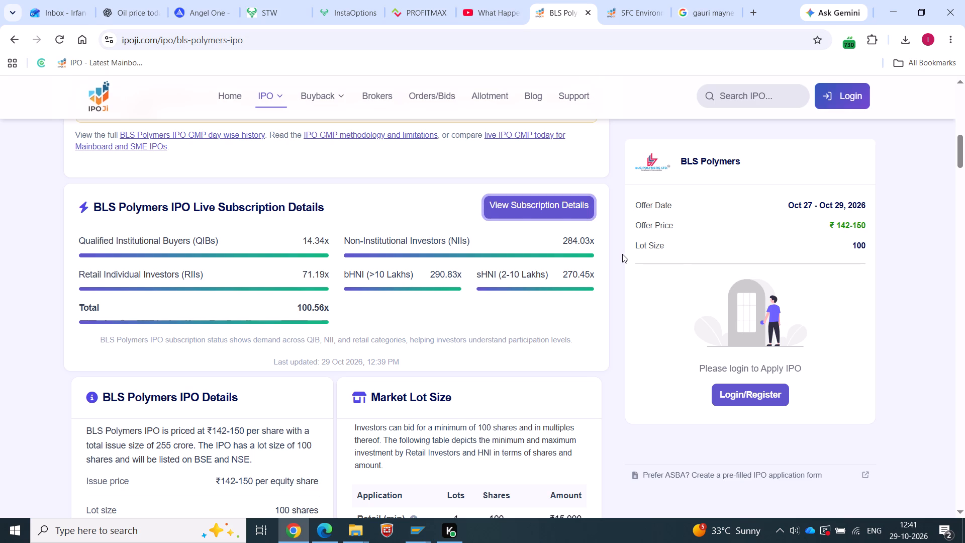
{"action": "left_click_drag", "start_coordinate": [552, 282], "coordinate": [585, 282]}
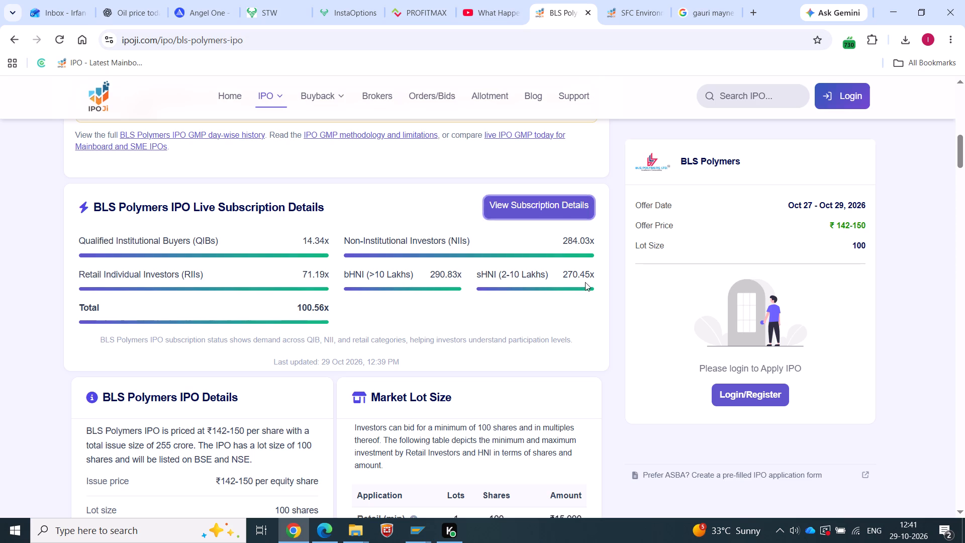
{"action": "left_click_drag", "start_coordinate": [585, 282], "coordinate": [600, 281]}
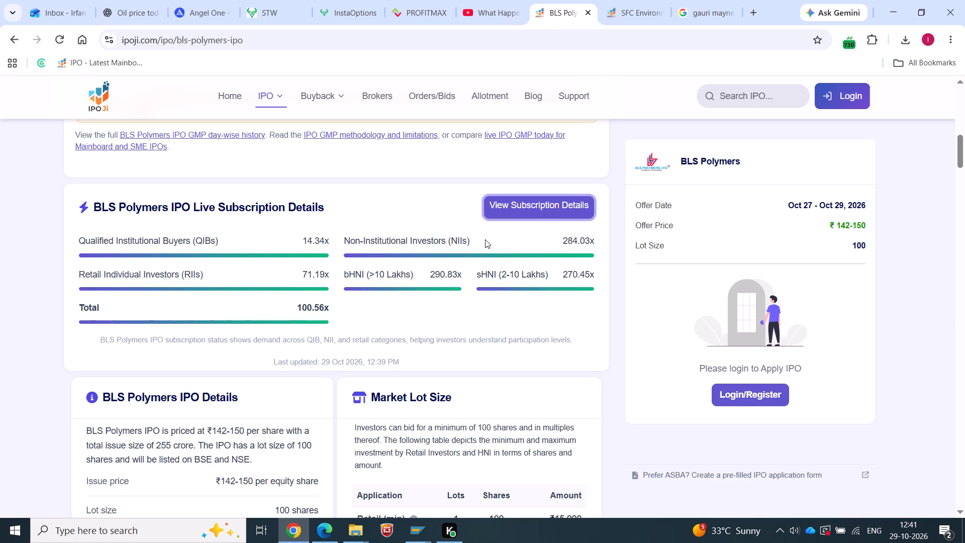
{"action": "left_click", "coordinate": [699, 2]}
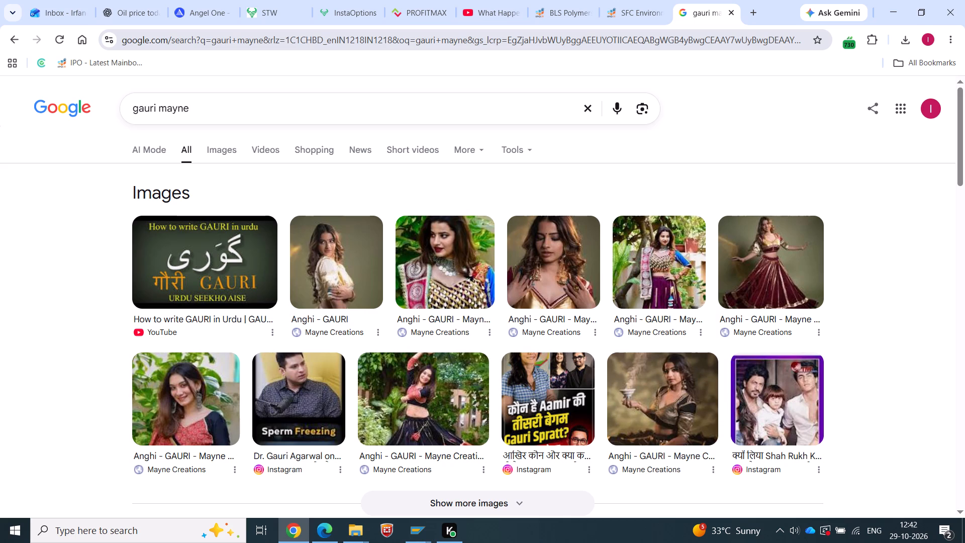
{"action": "left_click_drag", "start_coordinate": [389, 0], "coordinate": [375, 0]}
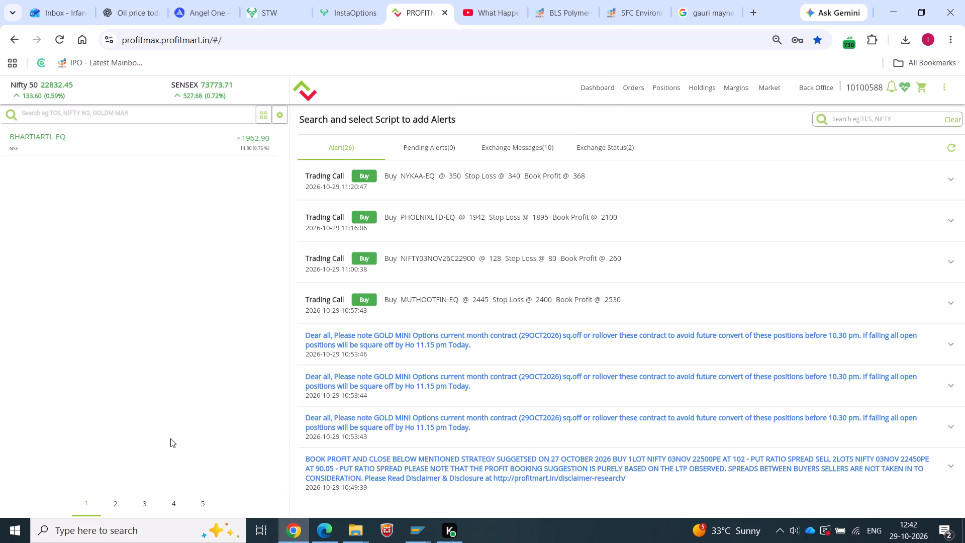
{"action": "scroll", "coordinate": [446, 359], "scroll_direction": "down", "scroll_amount": 5}
{"action": "scroll", "coordinate": [426, 319], "scroll_direction": "up", "scroll_amount": 1}
{"action": "scroll", "coordinate": [426, 319], "scroll_direction": "down", "scroll_amount": 2}
{"action": "scroll", "coordinate": [436, 316], "scroll_direction": "up", "scroll_amount": 4}
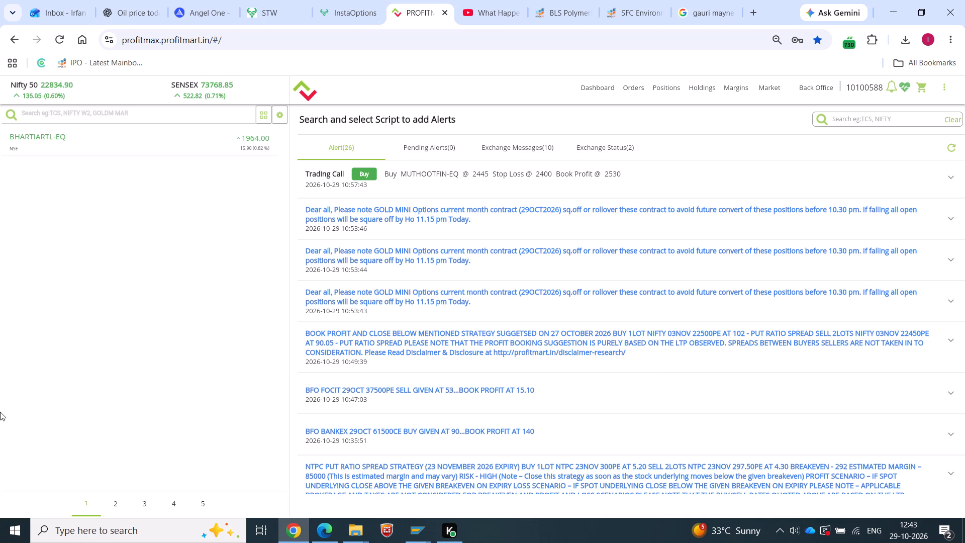
On Angel One, view the buy order forms for the TRENT 23 Nov 2026 2900 PE and 2900 CE options, then close without ordering.
{"action": "left_click", "coordinate": [200, 0]}
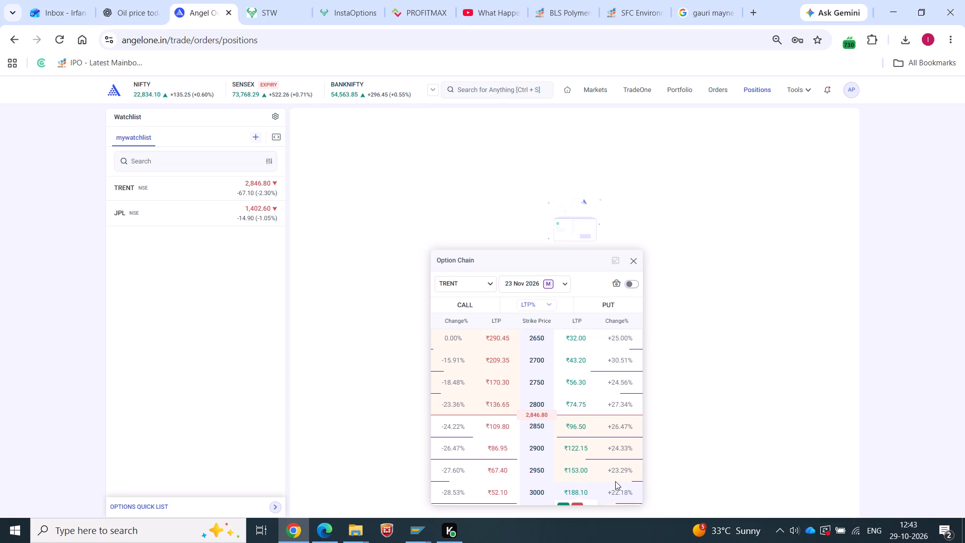
{"action": "left_click", "coordinate": [566, 464]}
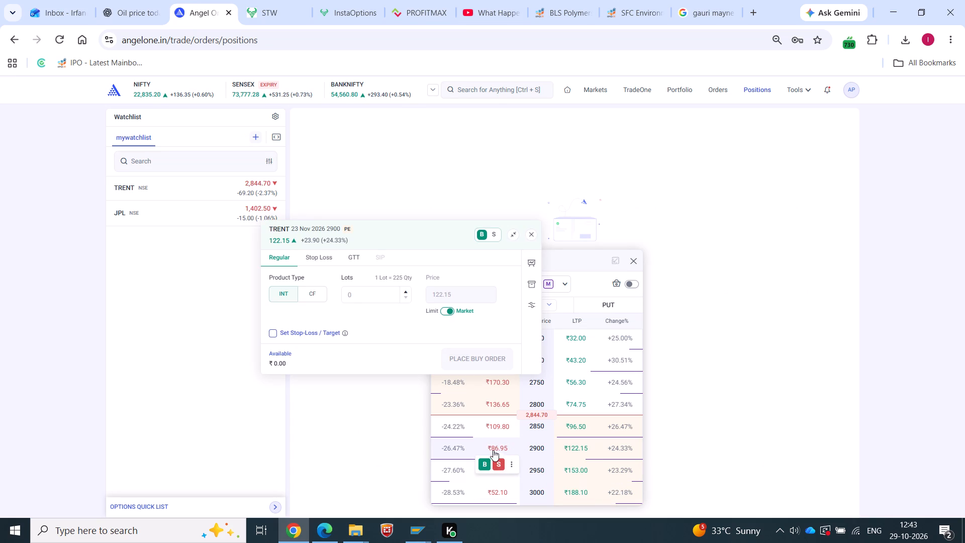
{"action": "left_click", "coordinate": [482, 458]}
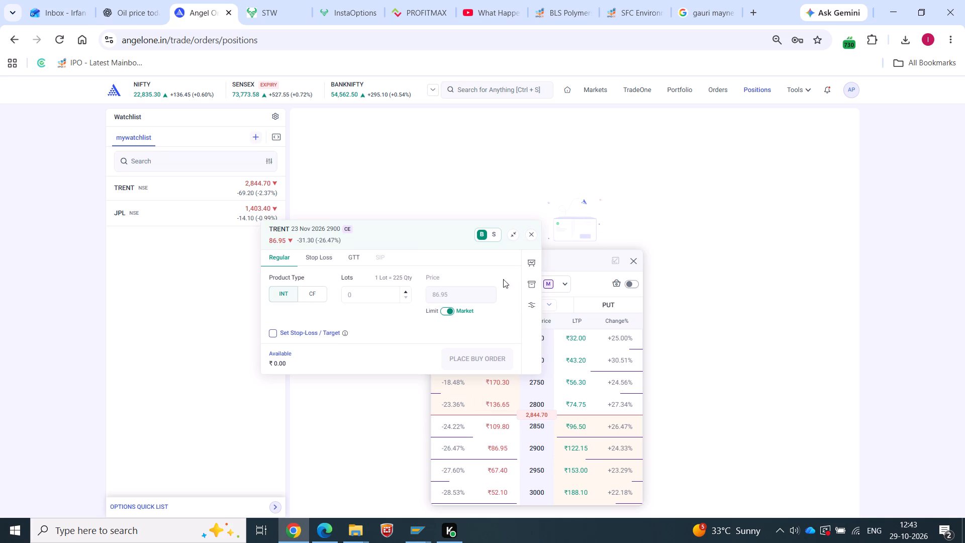
{"action": "left_click", "coordinate": [532, 237]}
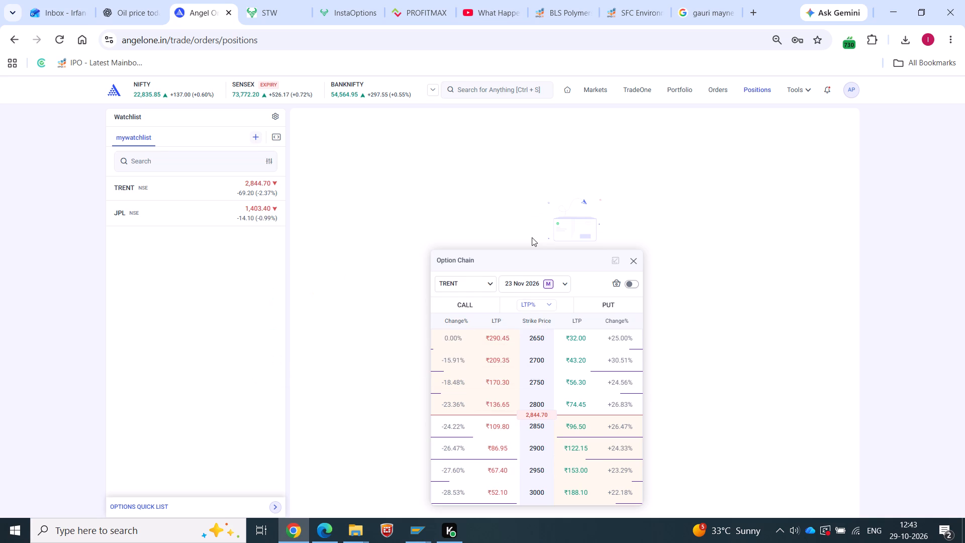
Check the BLS Polymers IPO subscription details and open the SFC Environmental Technologies IPO page.
{"action": "left_click", "coordinate": [704, 0]}
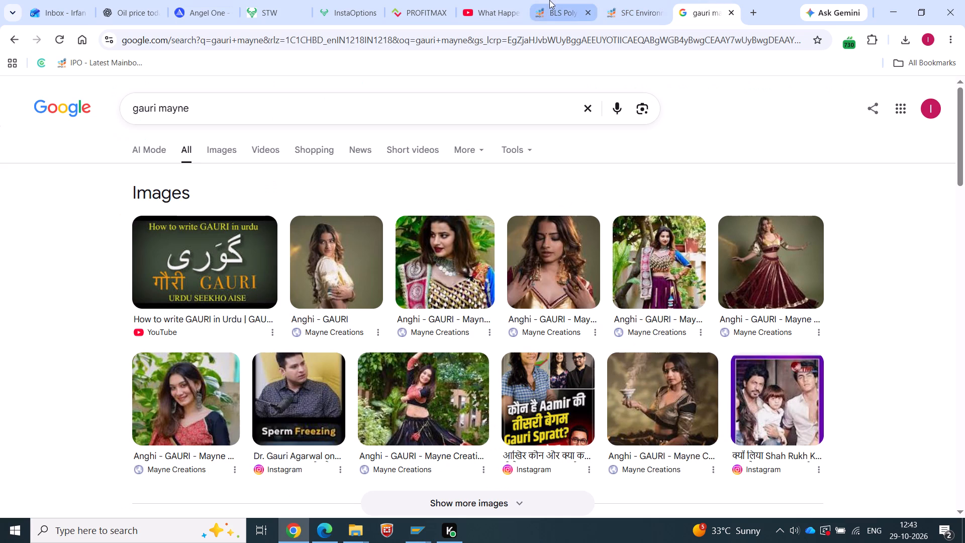
{"action": "left_click", "coordinate": [541, 0]}
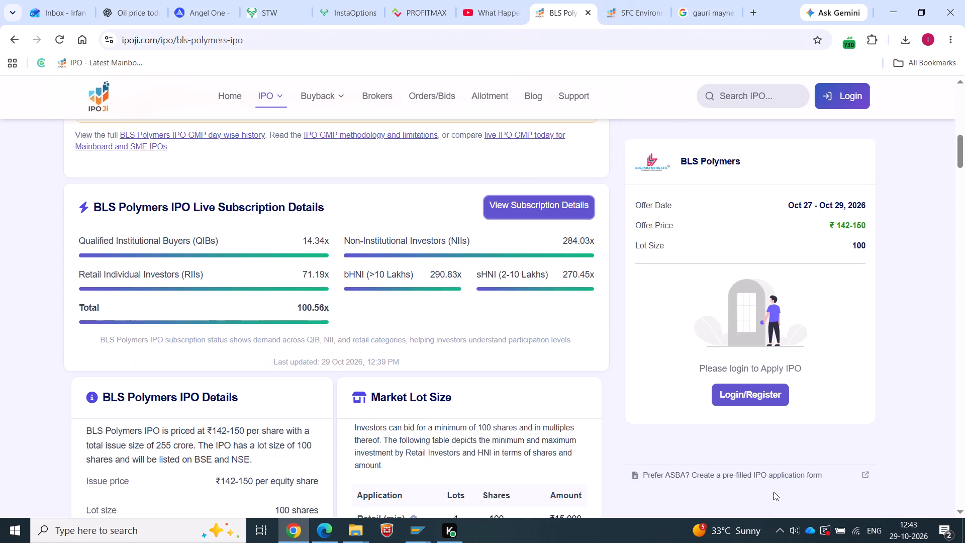
{"action": "left_click", "coordinate": [674, 7]}
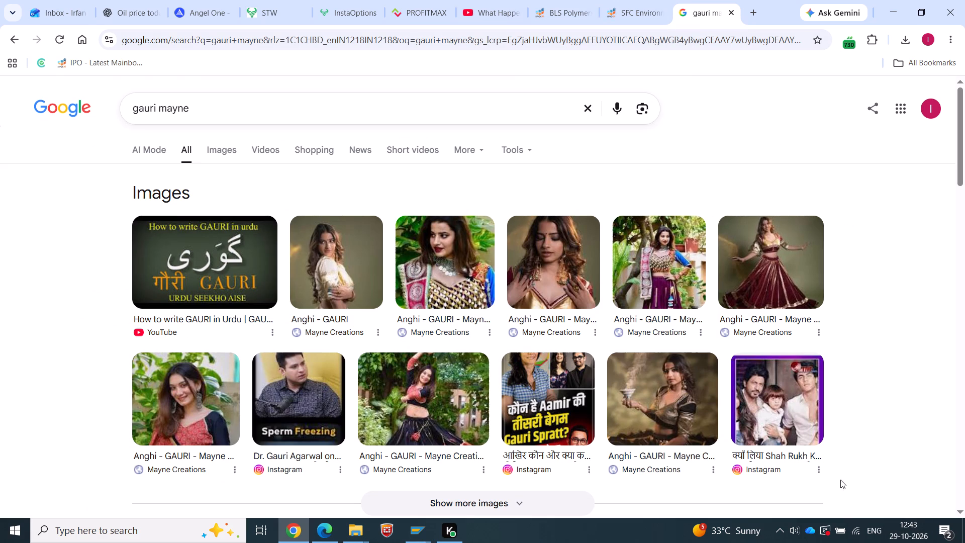
{"action": "left_click", "coordinate": [612, 0]}
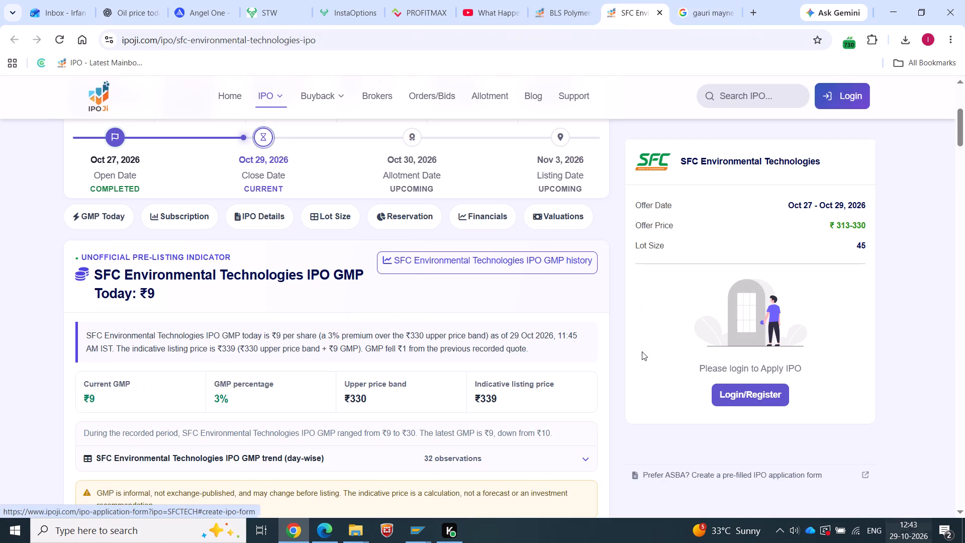
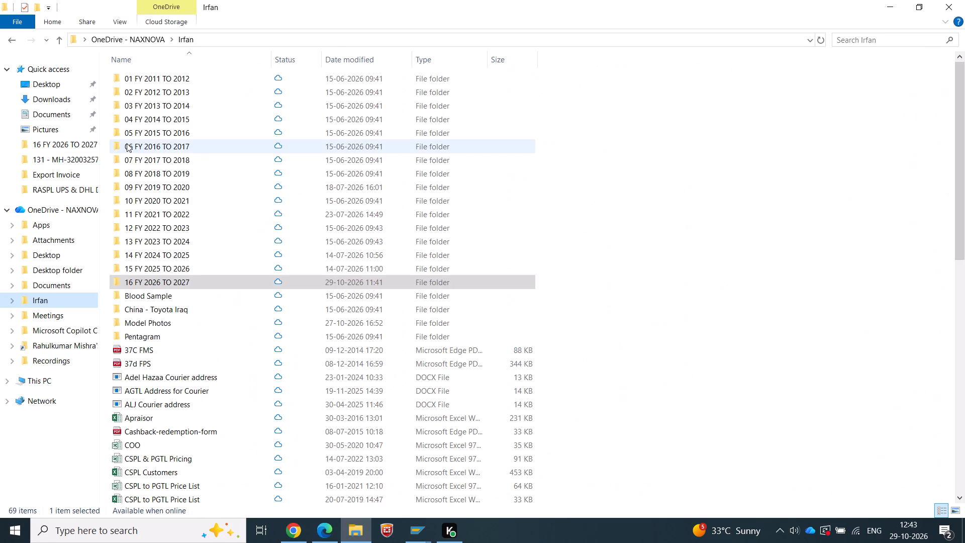
In File Explorer, open the FOC Sample folder inside 16 FY 2026 TO 2027 and go to its latest sample invoices.
{"action": "double_click", "coordinate": [160, 286]}
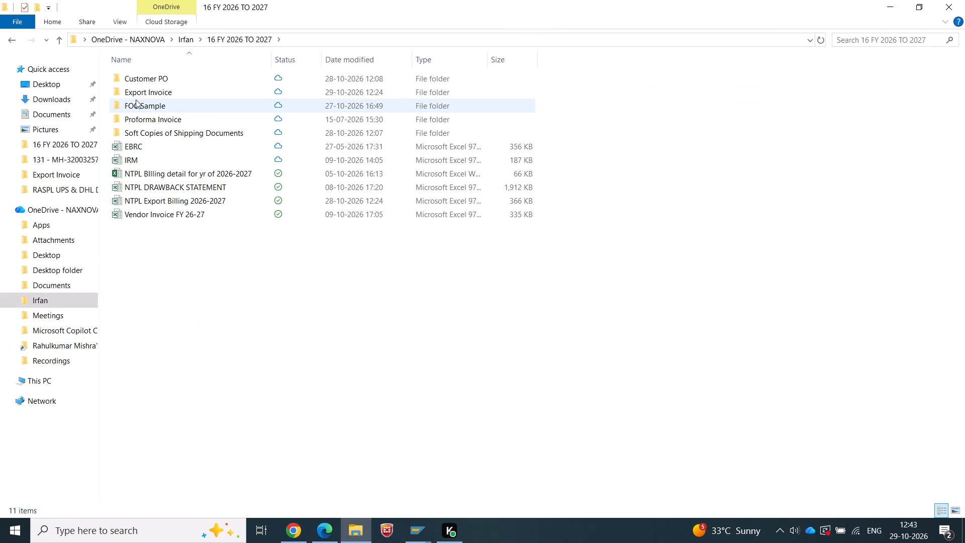
{"action": "double_click", "coordinate": [136, 100]}
{"action": "scroll", "coordinate": [632, 242], "scroll_direction": "down", "scroll_amount": 10}
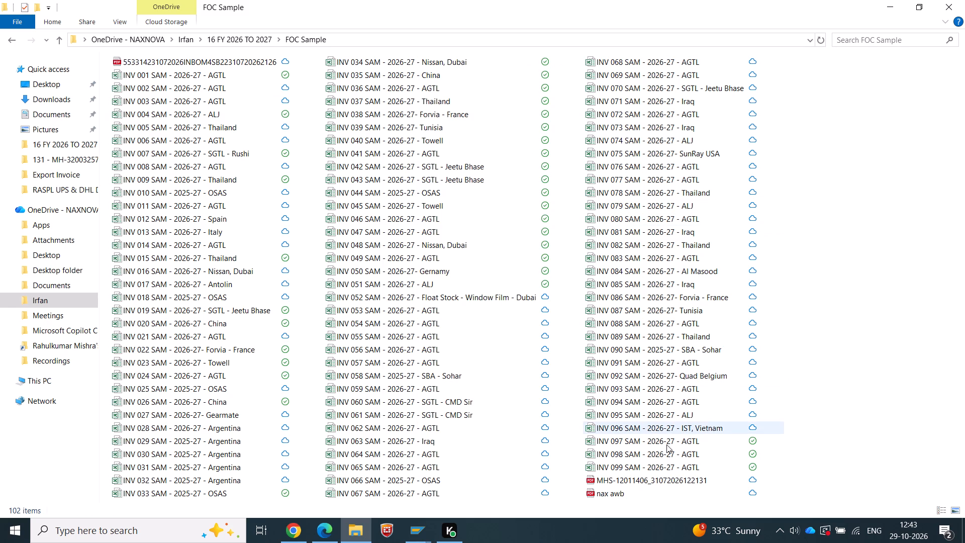
Duplicate the INV 090 SAM - 2025-27 - SBA - Sohar workbook within the FOC Sample folder.
{"action": "left_click", "coordinate": [673, 470]}
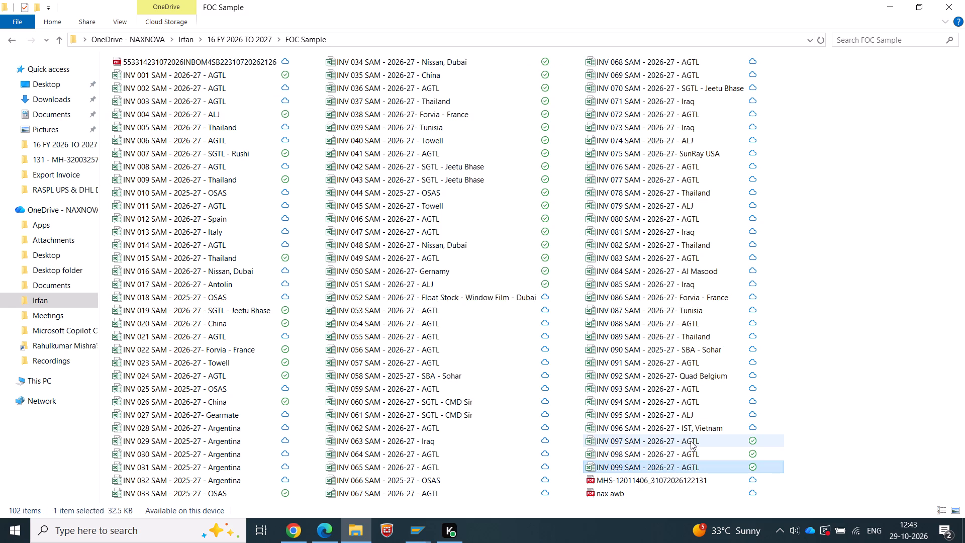
{"action": "left_click", "coordinate": [684, 354]}
{"action": "key", "text": "ctrl+c"}
{"action": "key", "text": "ctrl+v"}
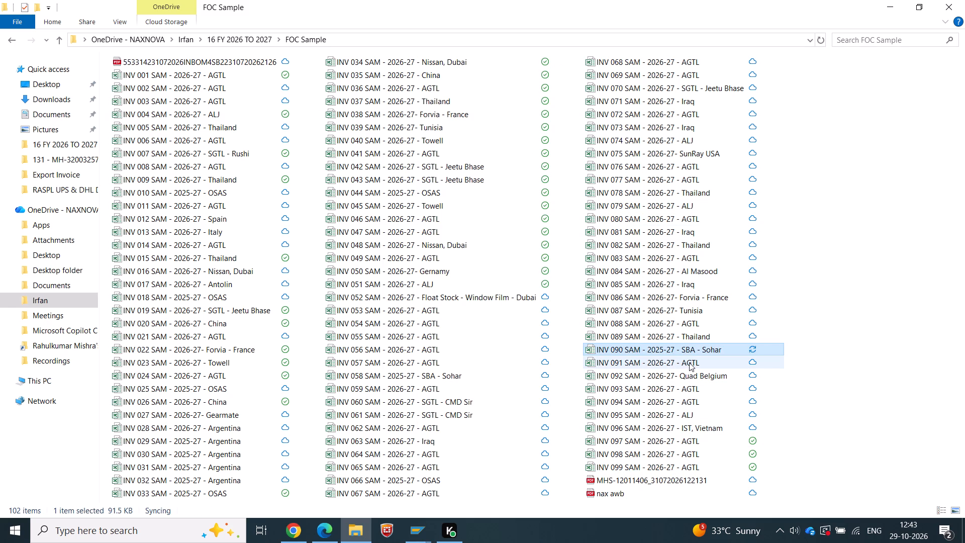
Rename the duplicated workbook as INV 100 SAM - 2025-27 - SBA - Sohar.
{"action": "key", "text": "F2"}
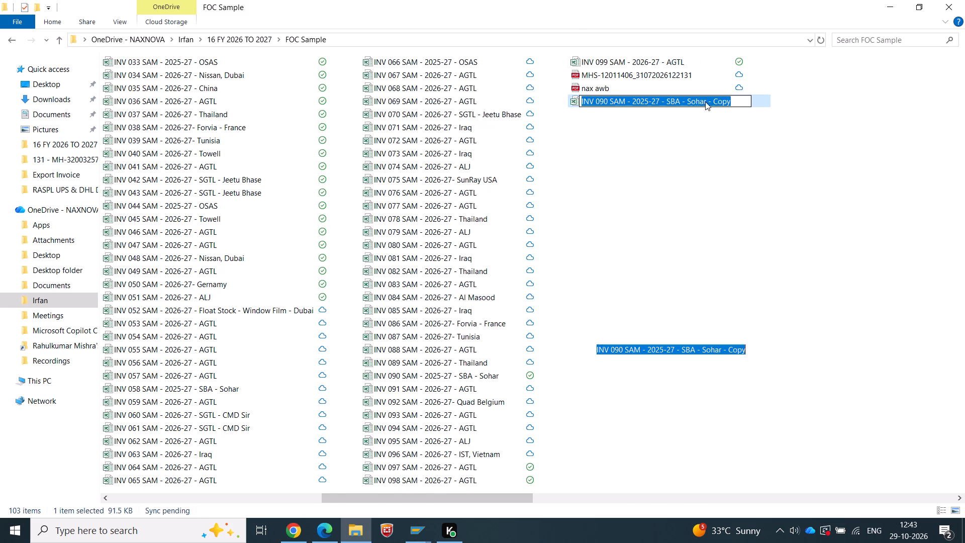
{"action": "left_click", "coordinate": [720, 350]}
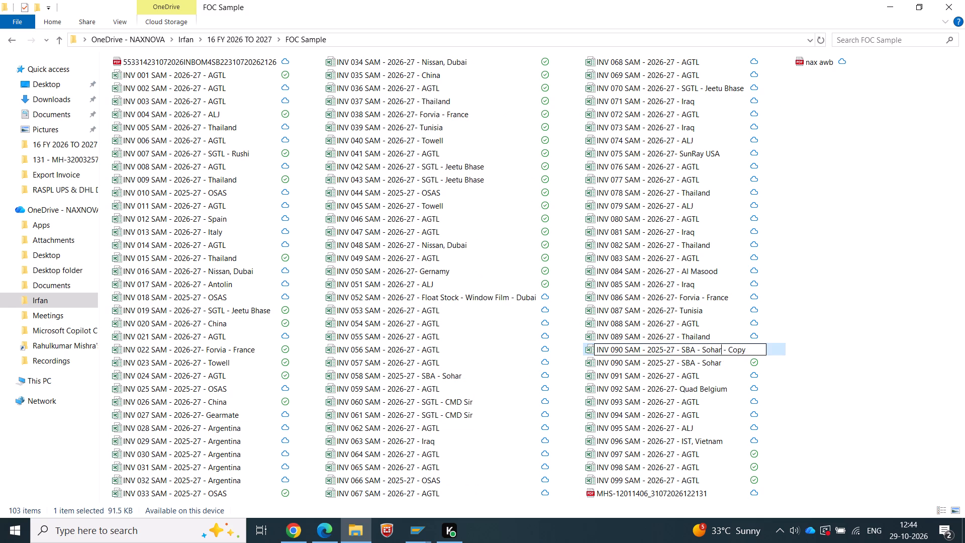
{"action": "left_click_drag", "start_coordinate": [721, 350], "coordinate": [817, 350]}
{"action": "key", "text": "BackSpace"}
{"action": "key", "text": "Left"}
{"action": "key", "text": "Left"}
{"action": "key", "text": "Left"}
{"action": "key", "text": "Left"}
{"action": "key", "text": "Left"}
{"action": "key", "text": "Left"}
{"action": "key", "text": "Left"}
{"action": "key", "text": "Left"}
{"action": "key", "text": "Left"}
{"action": "key", "text": "Left"}
{"action": "key", "text": "Left"}
{"action": "key", "text": "Left"}
{"action": "key", "text": "Left"}
{"action": "key", "text": "Left"}
{"action": "key", "text": "Left"}
{"action": "key", "text": "Left"}
{"action": "key", "text": "Left"}
{"action": "key", "text": "Left"}
{"action": "key", "text": "Left"}
{"action": "key", "text": "Left"}
{"action": "key", "text": "shift+Left"}
{"action": "key", "text": "shift+Left"}
{"action": "key", "text": "shift+Left"}
{"action": "type", "text": "100"}
{"action": "left_click", "coordinate": [880, 302]}
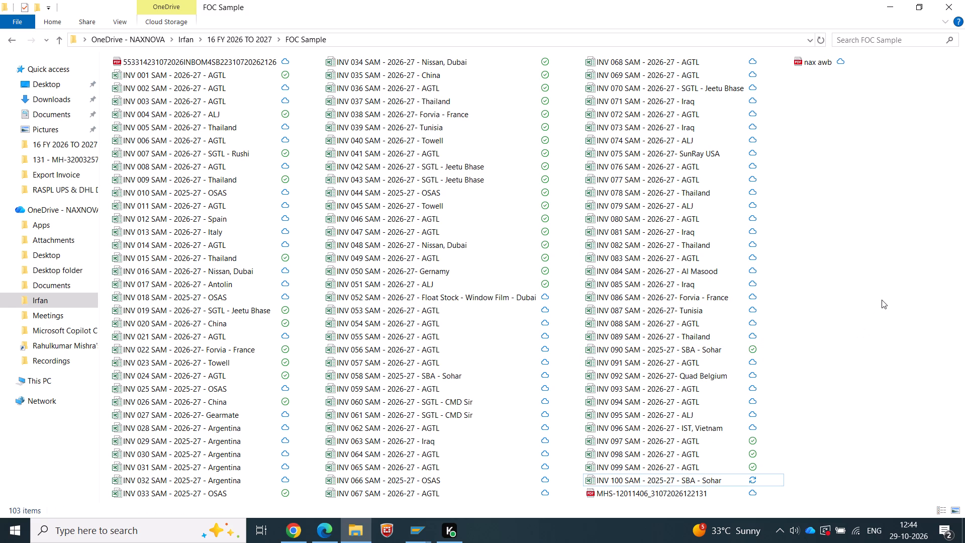
Open the INV 100 SAM workbook and change the invoice number in H5 to NTPL/100SAM/2026-27.
{"action": "double_click", "coordinate": [675, 480]}
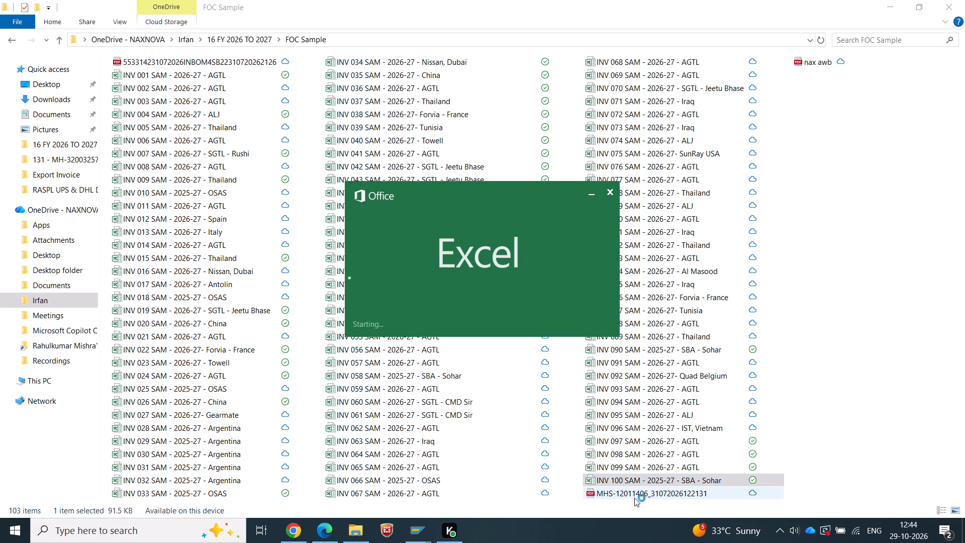
{"action": "scroll", "coordinate": [186, 311], "scroll_direction": "up", "scroll_amount": 5}
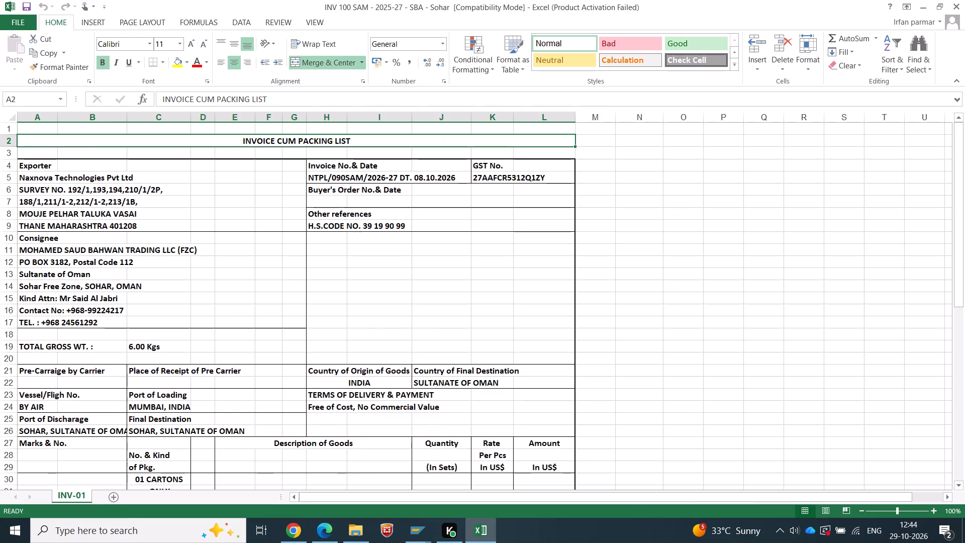
{"action": "scroll", "coordinate": [186, 311], "scroll_direction": "up", "scroll_amount": 2}
{"action": "left_click", "coordinate": [315, 174]}
{"action": "double_click", "coordinate": [315, 174]}
{"action": "left_click", "coordinate": [339, 176]}
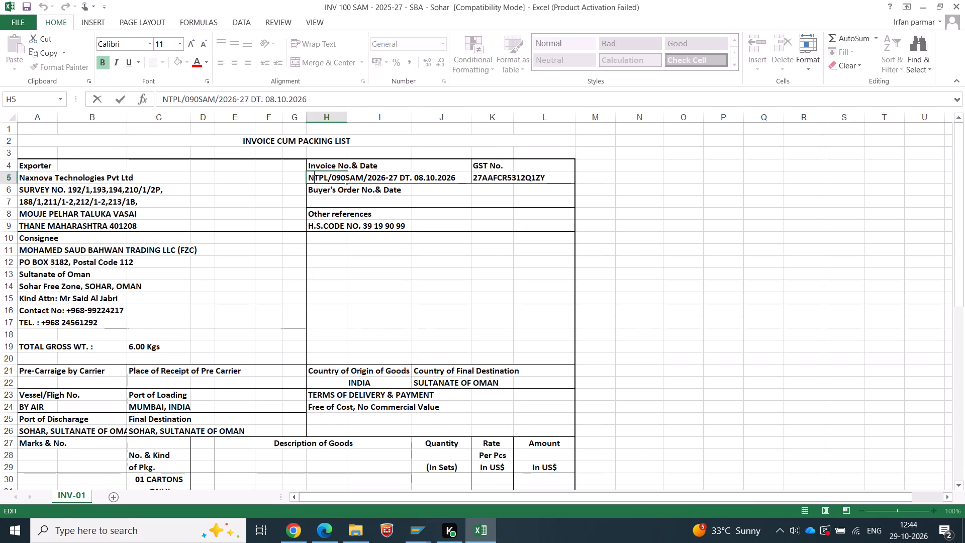
{"action": "key", "text": "Left"}
{"action": "key", "text": "shift+Right"}
{"action": "key", "text": "Return"}
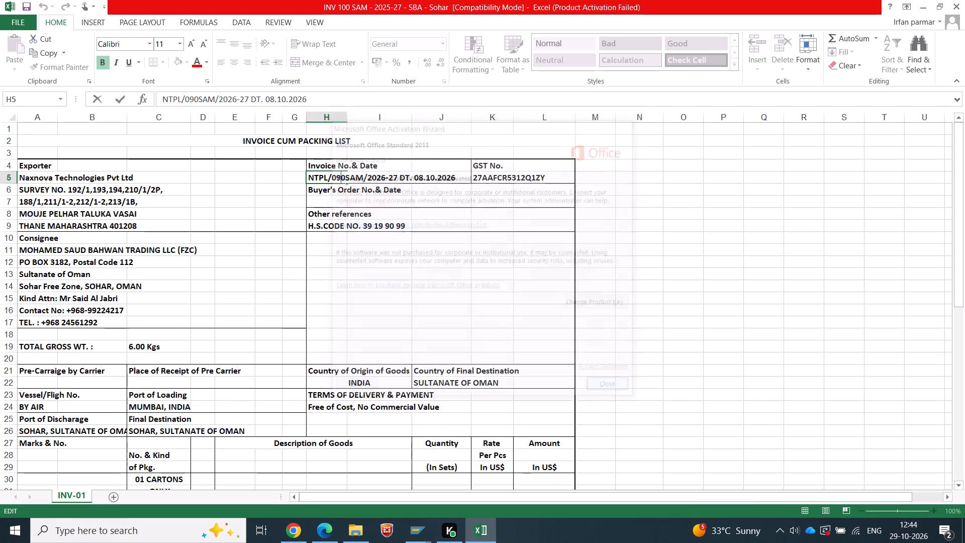
{"action": "key", "text": "Left"}
{"action": "key", "text": "Left"}
{"action": "key", "text": "shift+Right"}
{"action": "key", "text": "shift+Right"}
{"action": "key", "text": "shift+Right"}
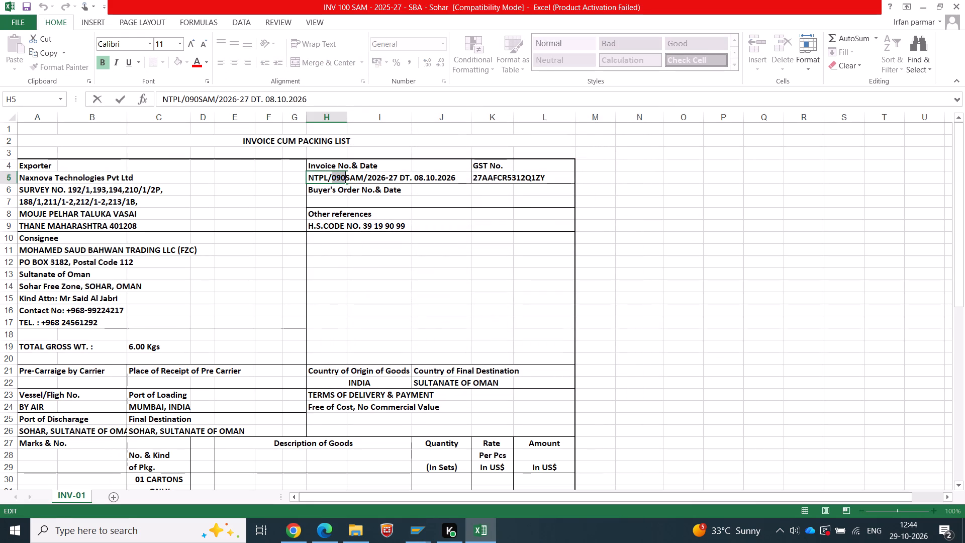
{"action": "type", "text": "100"}
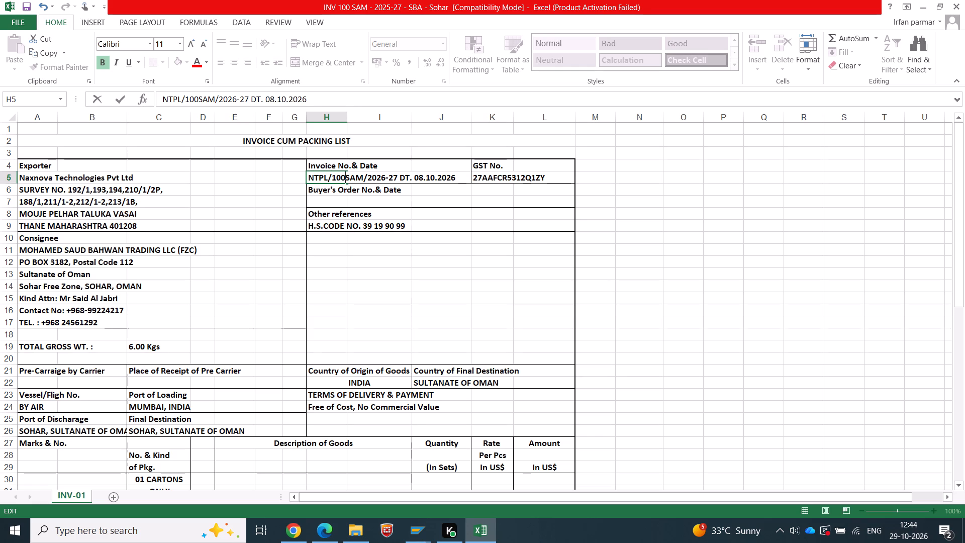
Set the invoice date in H5 to 29.10.2026.
{"action": "key", "text": "Right"}
{"action": "key", "text": "Right"}
{"action": "key", "text": "Right"}
{"action": "key", "text": "Right"}
{"action": "key", "text": "Right"}
{"action": "key", "text": "Right"}
{"action": "key", "text": "Right"}
{"action": "key", "text": "Right"}
{"action": "key", "text": "Right"}
{"action": "key", "text": "Right"}
{"action": "key", "text": "Right"}
{"action": "key", "text": "Right"}
{"action": "key", "text": "Right"}
{"action": "key", "text": "Right"}
{"action": "key", "text": "Right"}
{"action": "key", "text": "Right"}
{"action": "key", "text": "shift+Right"}
{"action": "key", "text": "shift+Right"}
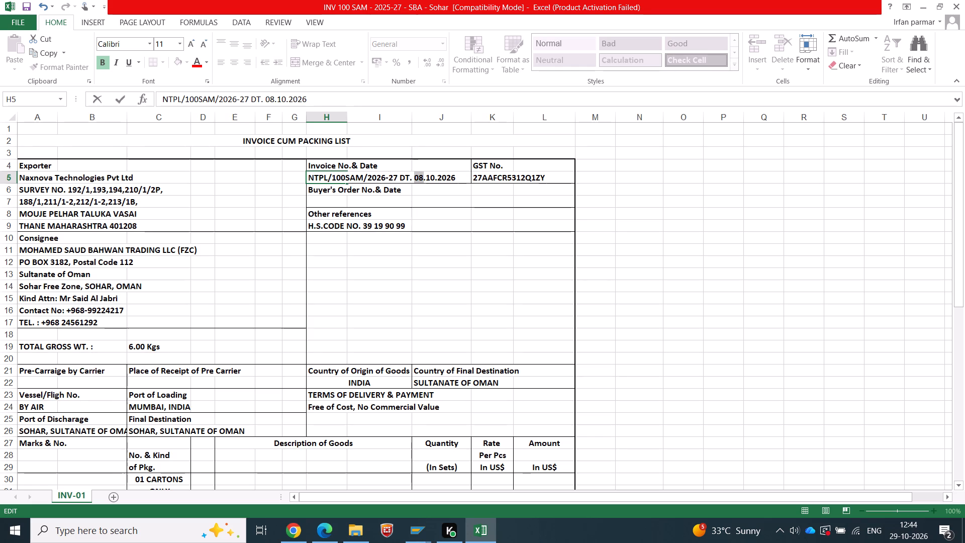
{"action": "type", "text": "29"}
{"action": "key", "text": "Return"}
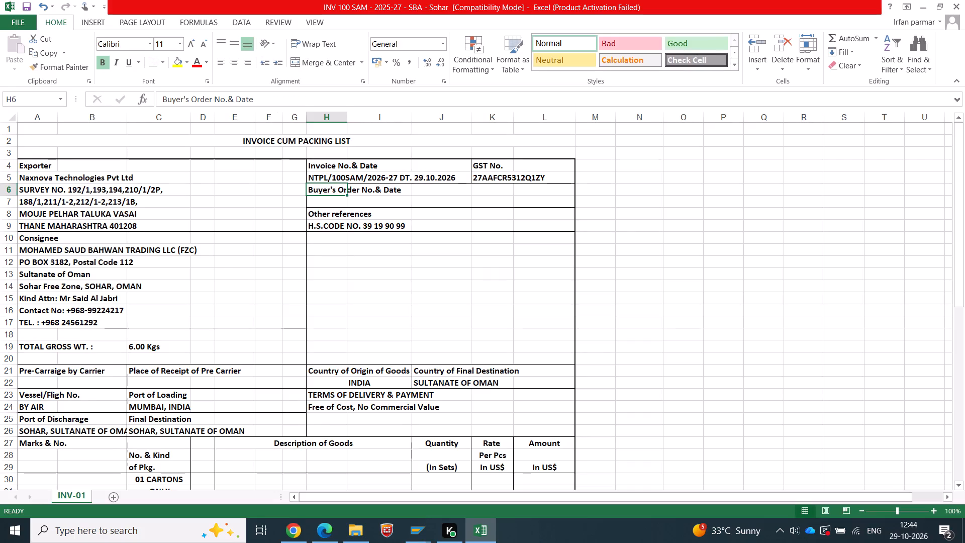
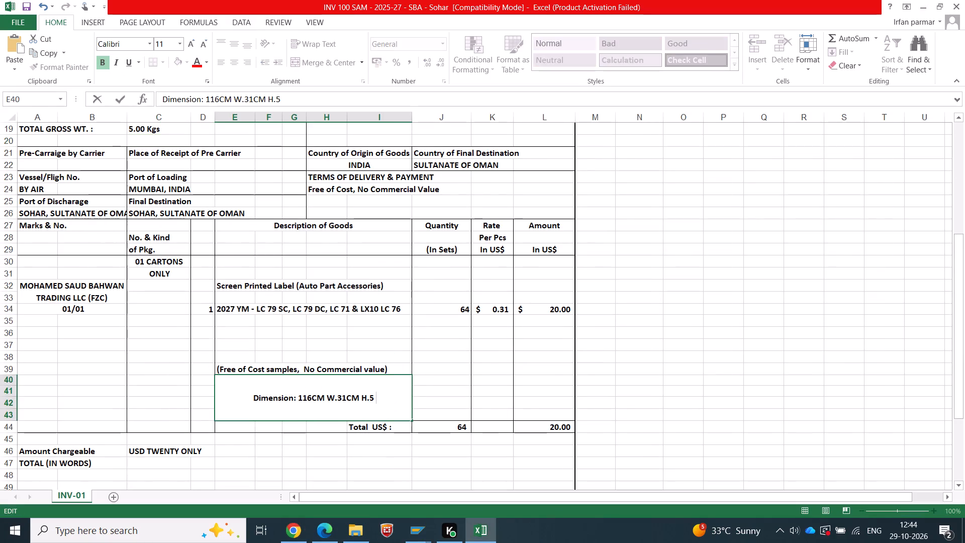
Rewrite the package dimension text in merged cell E40 as "Dimension: 116 x 31 x 5 CM".
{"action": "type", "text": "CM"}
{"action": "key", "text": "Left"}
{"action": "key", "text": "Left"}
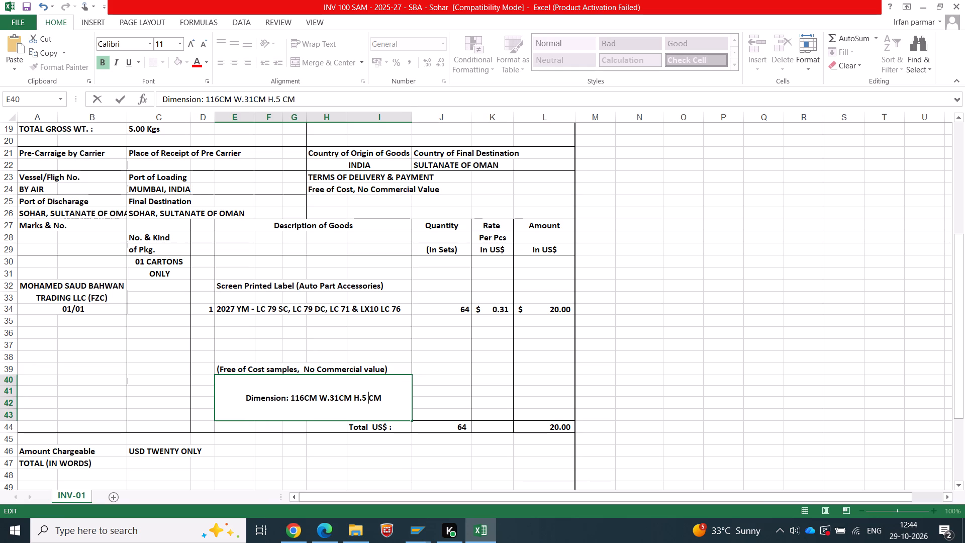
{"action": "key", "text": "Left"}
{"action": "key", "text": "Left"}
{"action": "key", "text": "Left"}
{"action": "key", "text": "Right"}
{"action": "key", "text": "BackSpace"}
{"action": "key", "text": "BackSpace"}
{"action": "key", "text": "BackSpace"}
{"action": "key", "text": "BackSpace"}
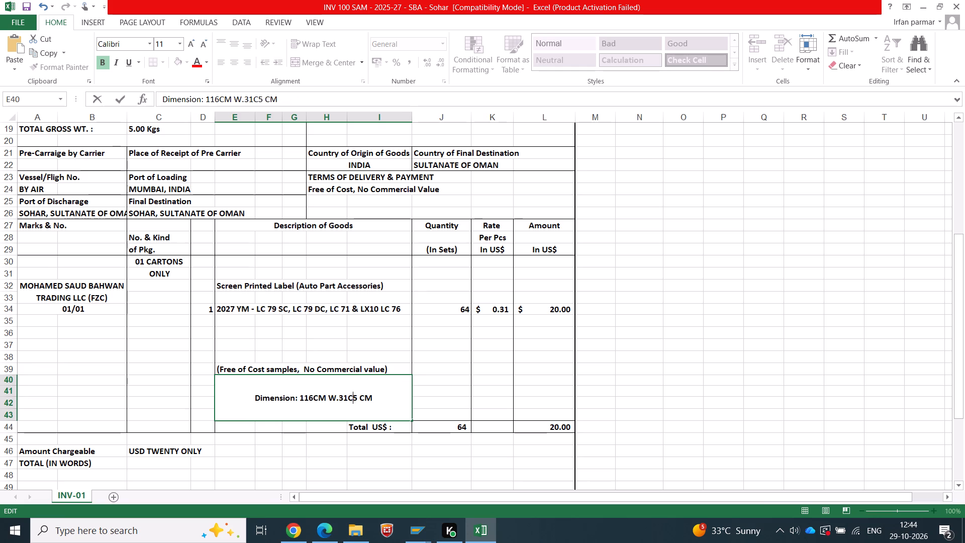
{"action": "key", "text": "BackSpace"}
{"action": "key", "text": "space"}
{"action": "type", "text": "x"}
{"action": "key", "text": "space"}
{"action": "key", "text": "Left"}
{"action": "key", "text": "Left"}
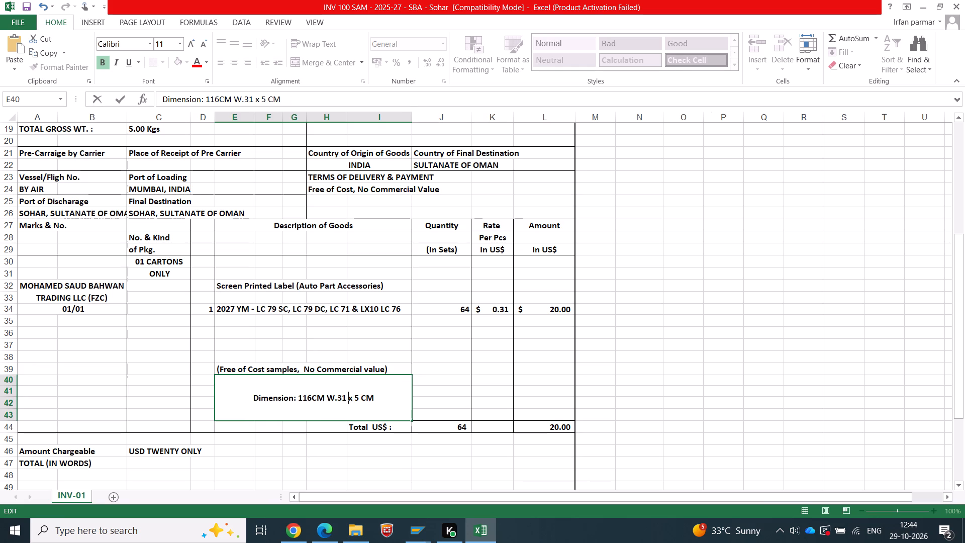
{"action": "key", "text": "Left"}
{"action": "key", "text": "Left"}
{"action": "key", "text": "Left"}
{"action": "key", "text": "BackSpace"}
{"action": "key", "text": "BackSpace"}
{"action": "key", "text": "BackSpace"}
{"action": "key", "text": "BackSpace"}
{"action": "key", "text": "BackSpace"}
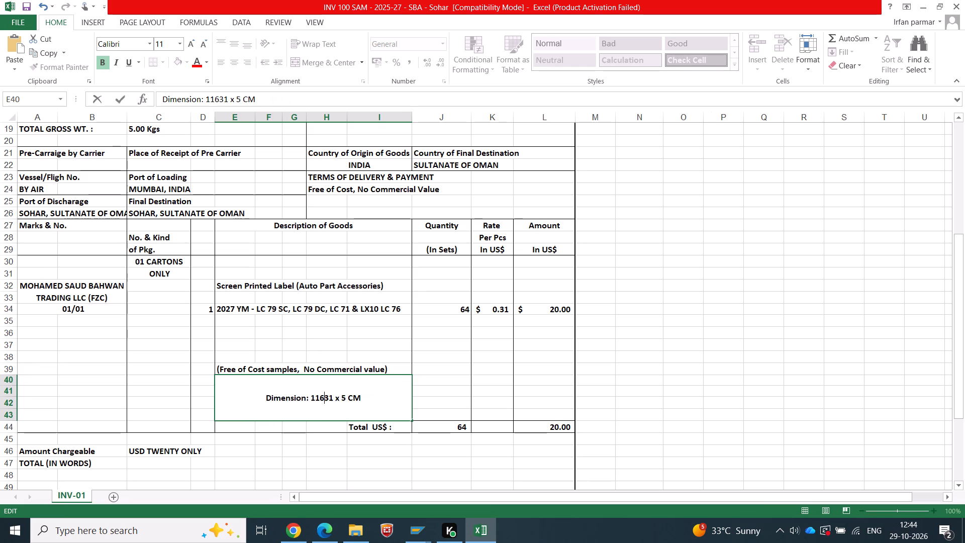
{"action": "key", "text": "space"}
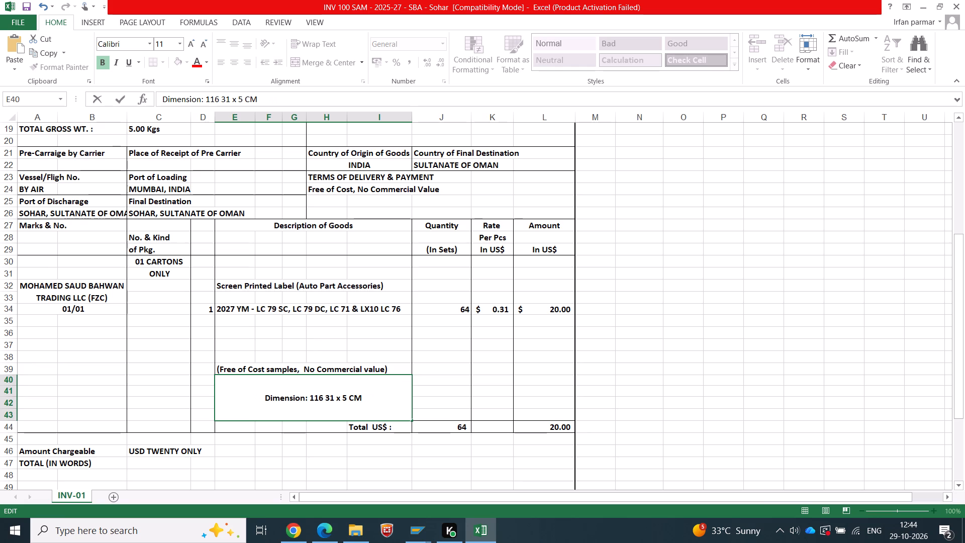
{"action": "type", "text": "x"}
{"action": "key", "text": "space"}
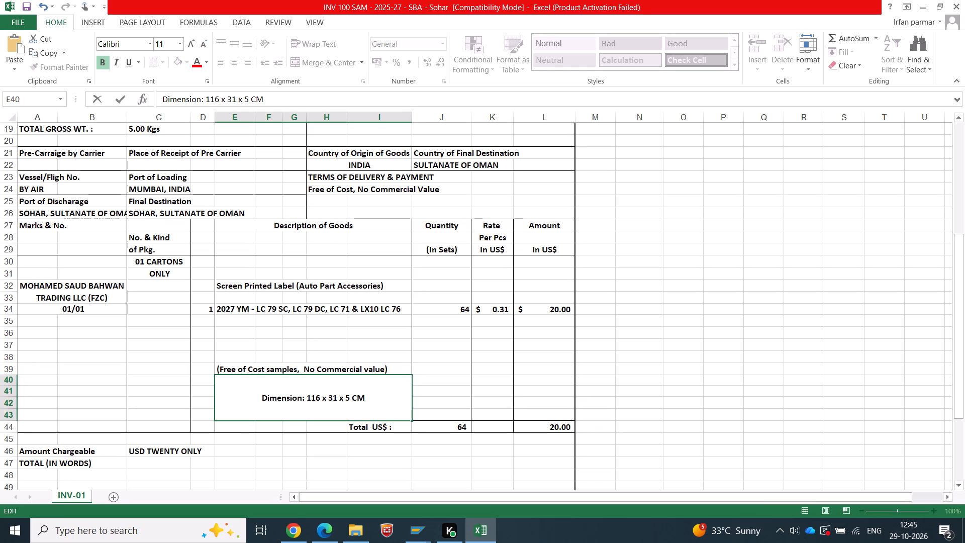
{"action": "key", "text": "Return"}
Select the goods description line in cell E34 of the invoice.
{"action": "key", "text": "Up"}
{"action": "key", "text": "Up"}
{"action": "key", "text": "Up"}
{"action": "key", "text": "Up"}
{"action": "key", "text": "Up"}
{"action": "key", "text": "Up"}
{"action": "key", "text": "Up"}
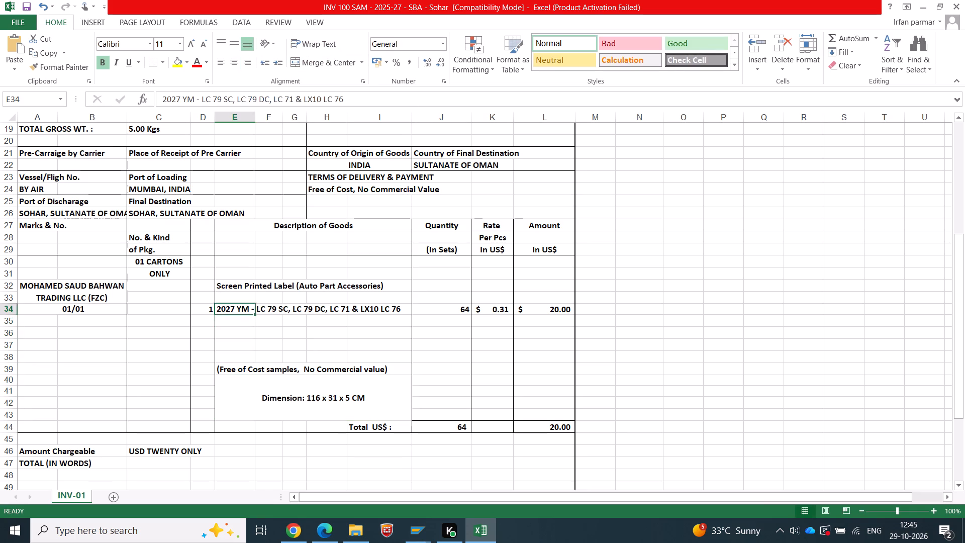
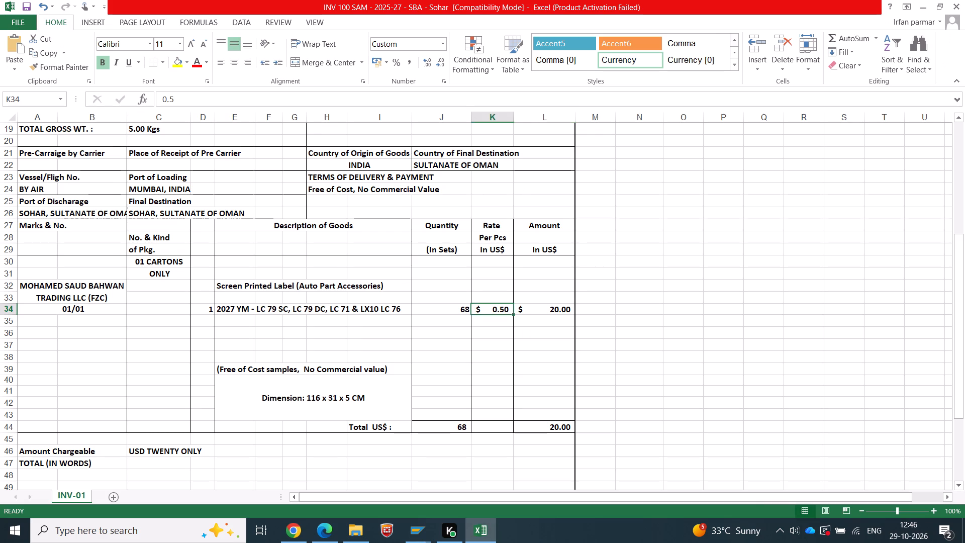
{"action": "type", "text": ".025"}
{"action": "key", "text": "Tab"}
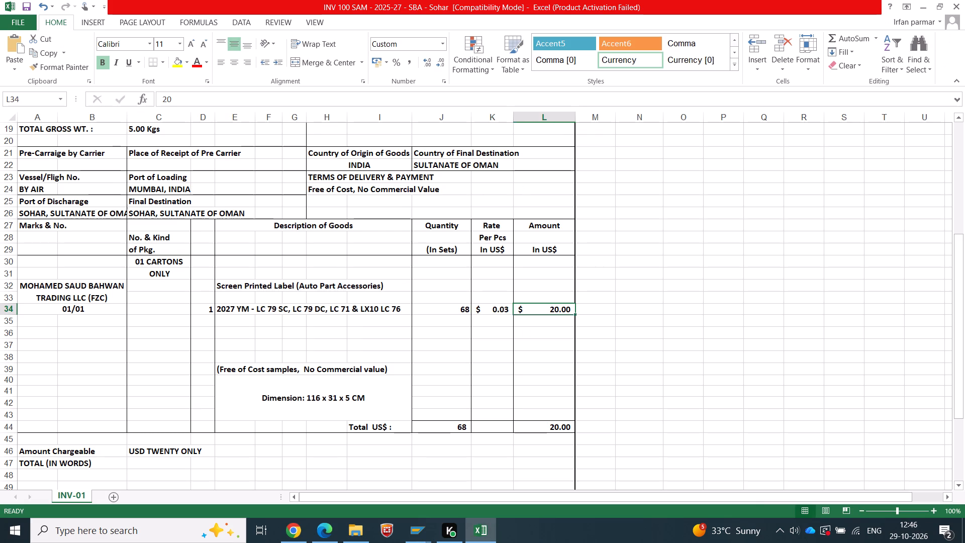
Replace the amount in L34 with a formula multiplying quantity J34 by rate K34.
{"action": "key", "text": "plus"}
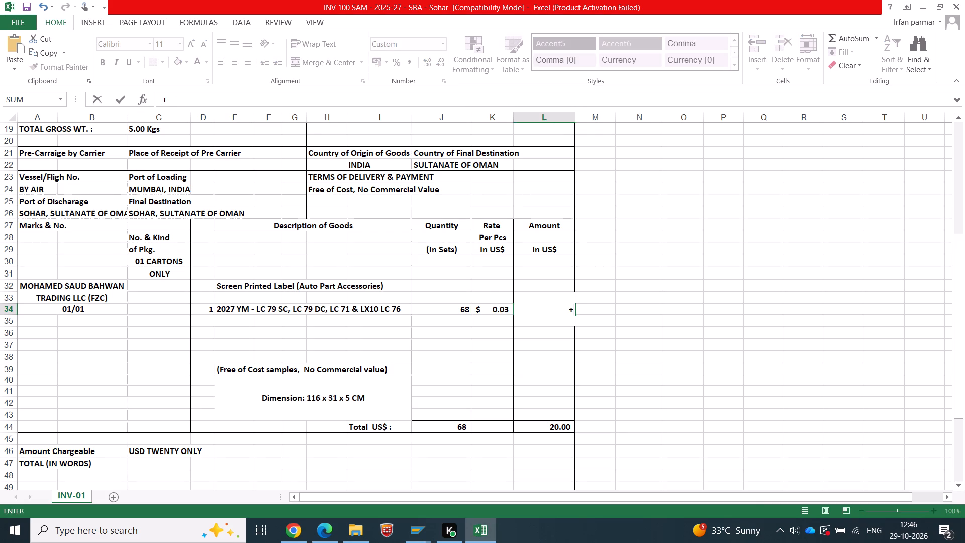
{"action": "key", "text": "Left"}
{"action": "key", "text": "Left"}
{"action": "key", "text": "Left"}
{"action": "key", "text": "Right"}
{"action": "key", "text": "asterisk"}
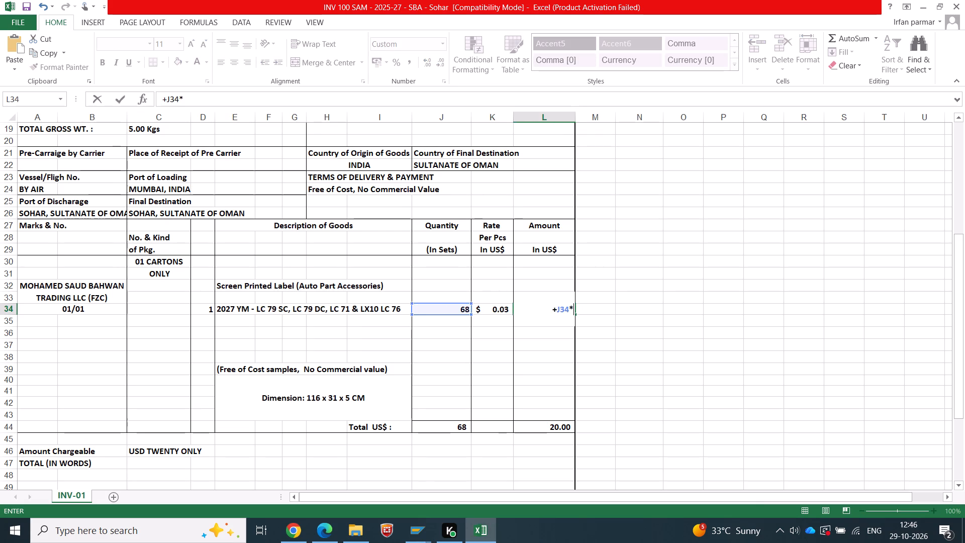
{"action": "key", "text": "Left"}
{"action": "key", "text": "Left"}
{"action": "key", "text": "Right"}
{"action": "key", "text": "Return"}
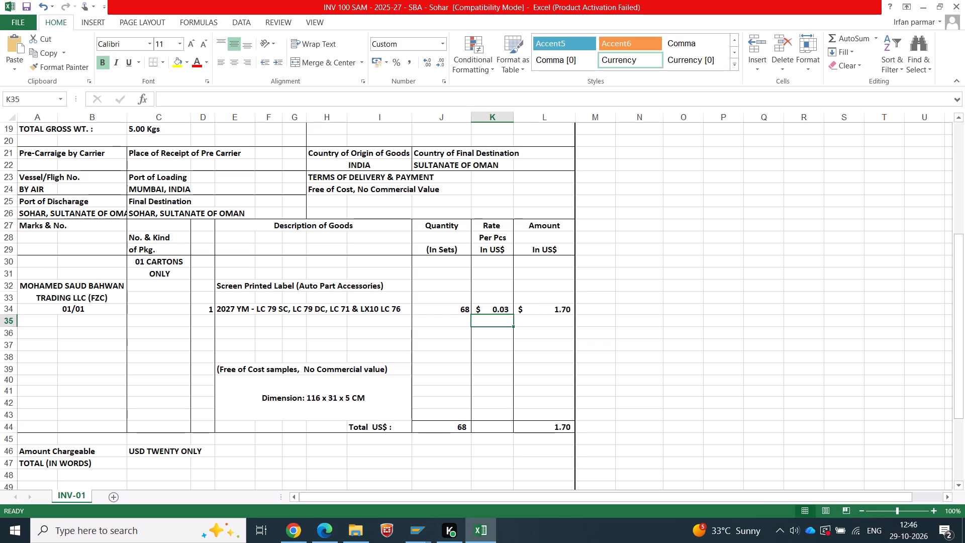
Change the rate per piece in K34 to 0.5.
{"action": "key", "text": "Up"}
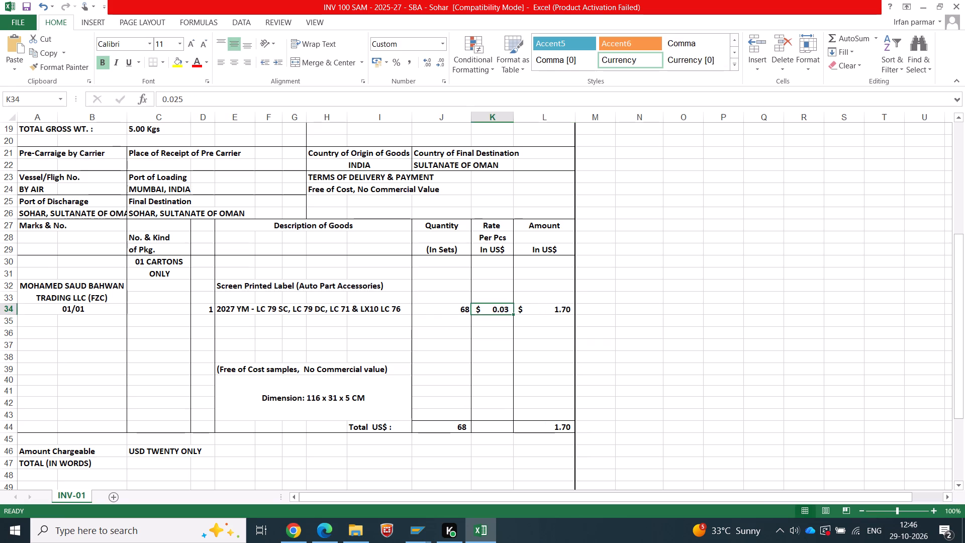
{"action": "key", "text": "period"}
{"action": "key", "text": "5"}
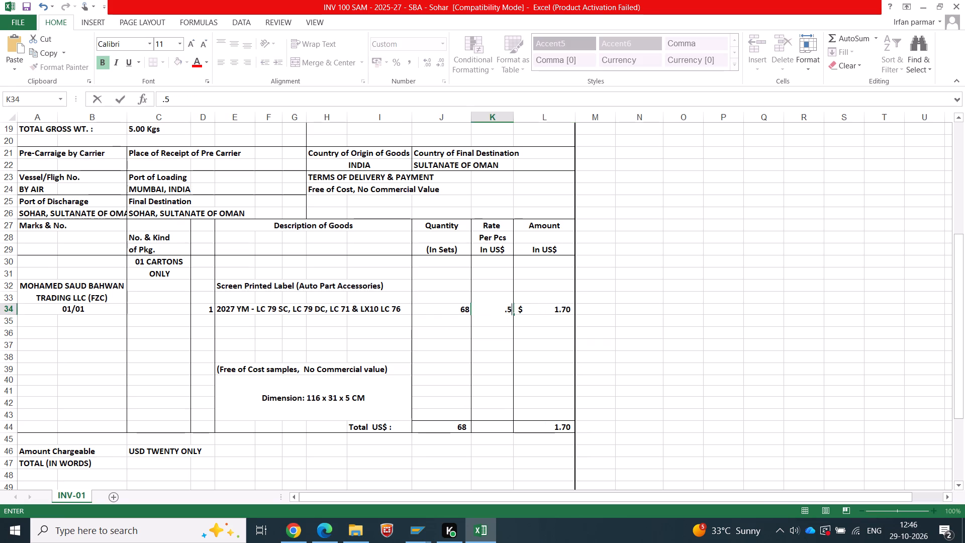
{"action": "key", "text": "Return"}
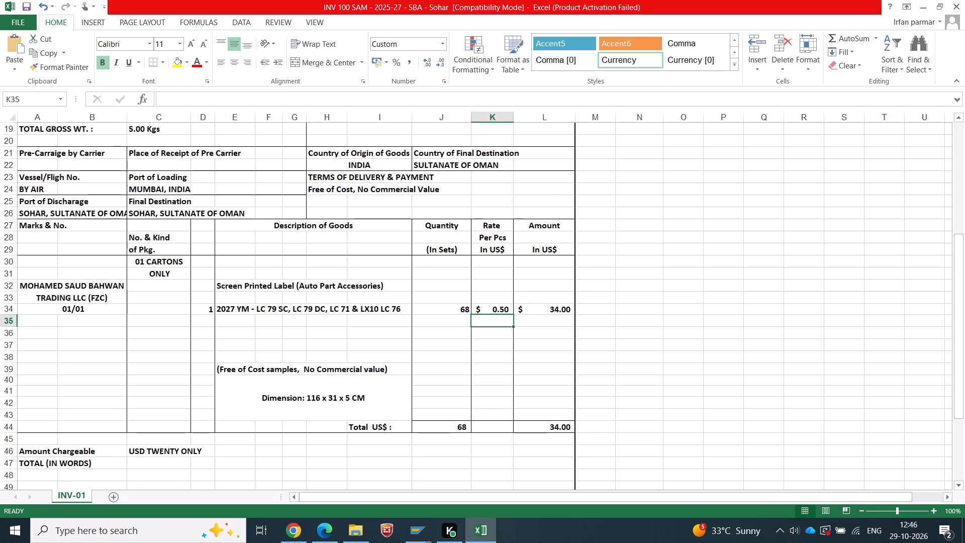
Set the rate per piece in K34 to 0.25.
{"action": "key", "text": "Up"}
{"action": "type", "text": "0.25"}
{"action": "key", "text": "Return"}
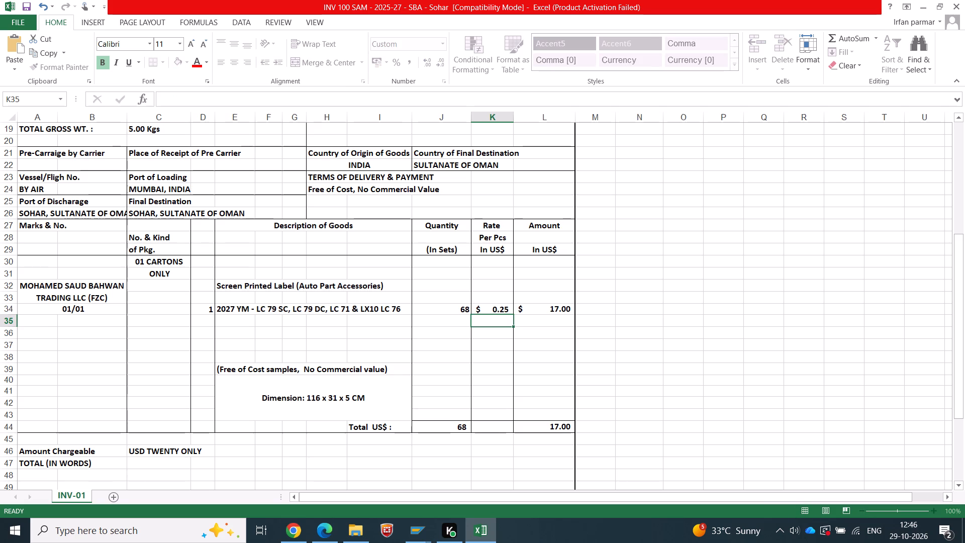
Change the amount in words in C46 to USD SEVENTEEN ONLY and save the workbook.
{"action": "scroll", "coordinate": [598, 480], "scroll_direction": "down", "scroll_amount": 1}
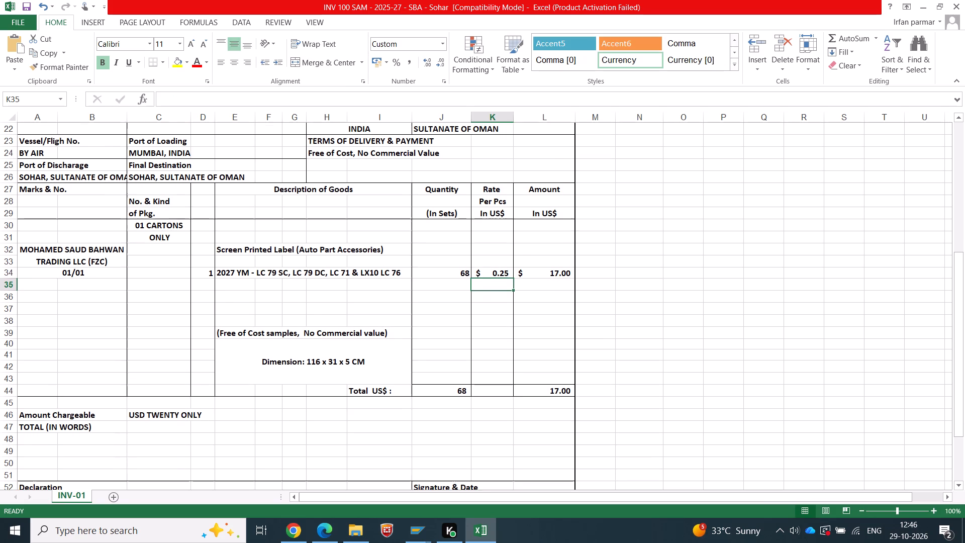
{"action": "double_click", "coordinate": [169, 415]}
{"action": "left_click_drag", "start_coordinate": [179, 415], "coordinate": [148, 412]}
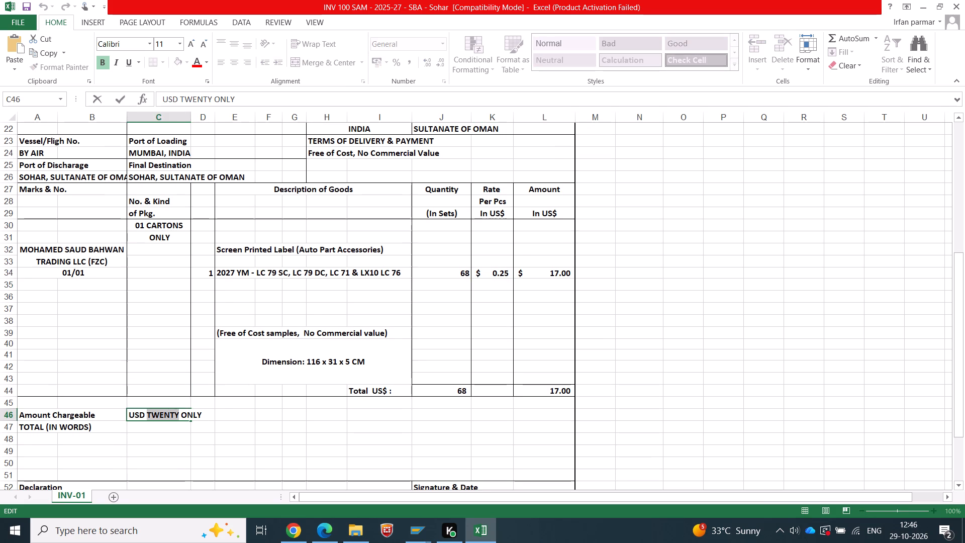
{"action": "left_click_drag", "start_coordinate": [148, 412], "coordinate": [148, 412]}
{"action": "type", "text": "SEVENTEEN"}
{"action": "key", "text": "Return"}
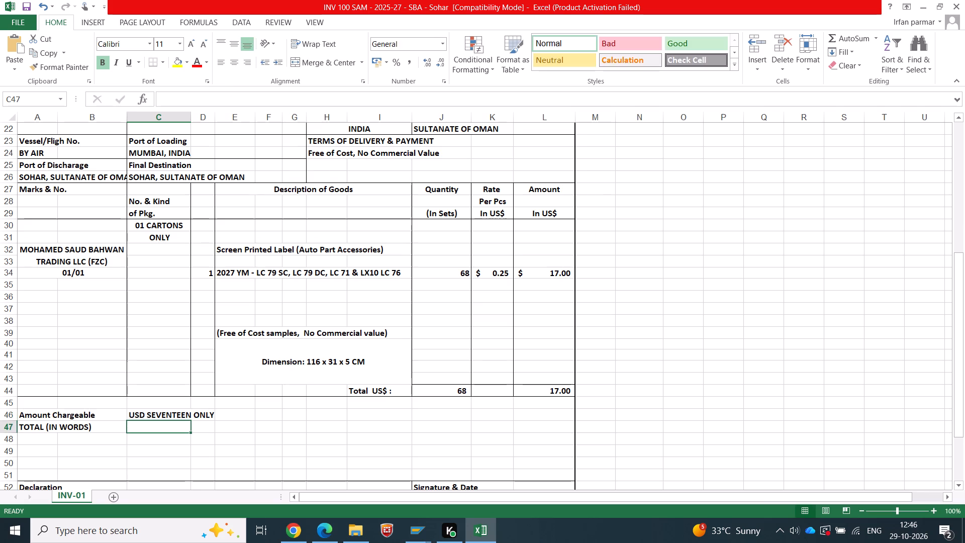
{"action": "key", "text": "ctrl+s"}
Review the whole invoice cum packing list from header to totals and save the workbook again.
{"action": "left_click", "coordinate": [260, 297]}
{"action": "scroll", "coordinate": [260, 290], "scroll_direction": "up", "scroll_amount": 6}
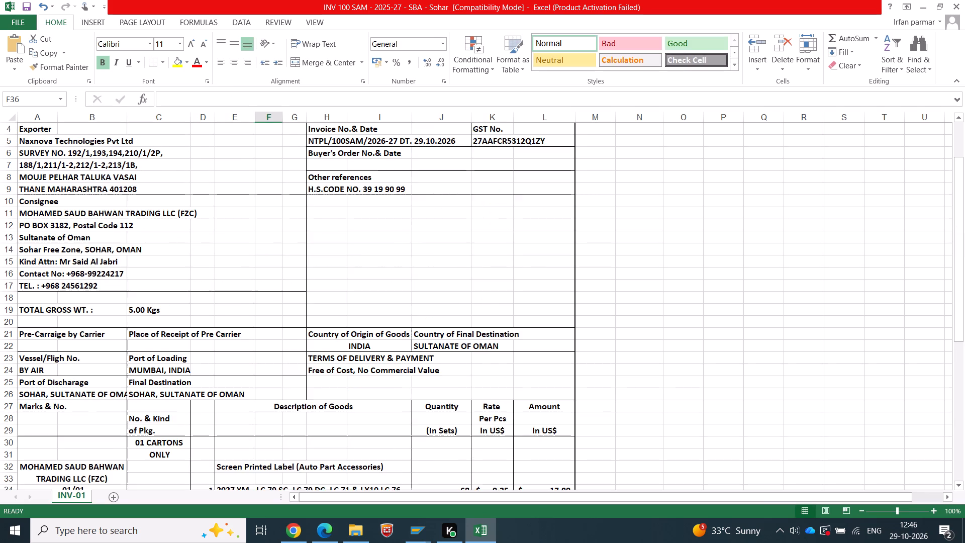
{"action": "scroll", "coordinate": [260, 290], "scroll_direction": "up", "scroll_amount": 7}
{"action": "scroll", "coordinate": [307, 323], "scroll_direction": "down", "scroll_amount": 6}
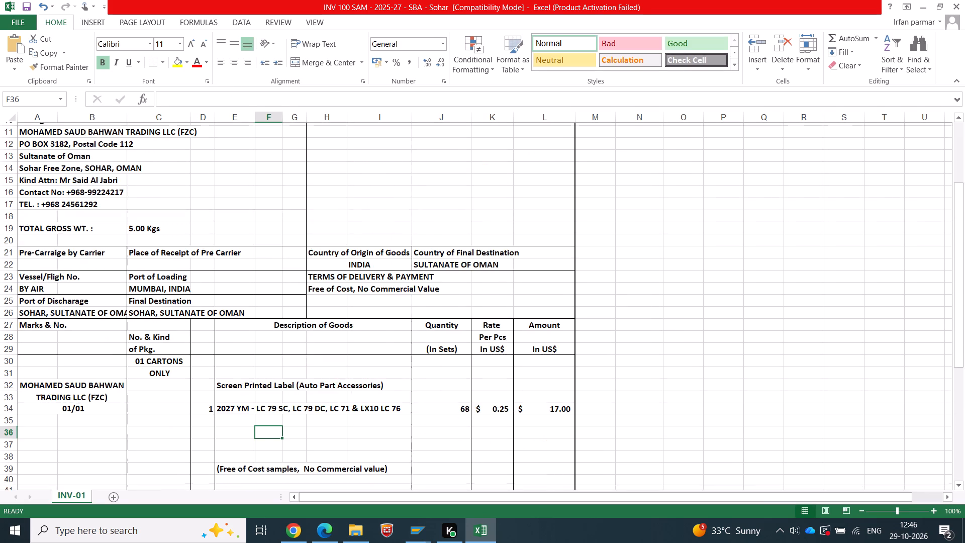
{"action": "scroll", "coordinate": [314, 322], "scroll_direction": "down", "scroll_amount": 5}
{"action": "scroll", "coordinate": [314, 322], "scroll_direction": "up", "scroll_amount": 12}
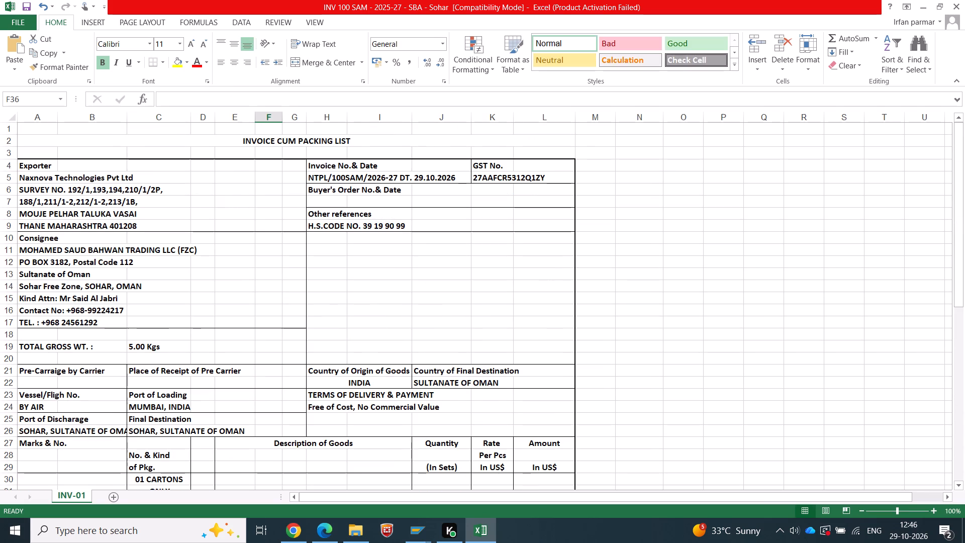
{"action": "key", "text": "ctrl+s"}
Switch to the SAP session showing Blocked SD Documents and start transaction VA01.
{"action": "left_click", "coordinate": [413, 535]}
{"action": "left_click", "coordinate": [435, 474]}
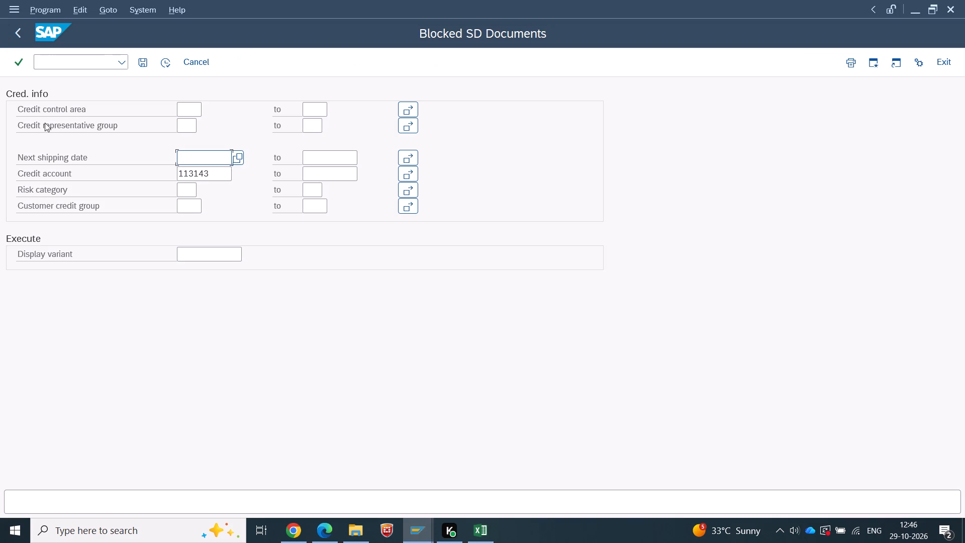
{"action": "left_click", "coordinate": [13, 26]}
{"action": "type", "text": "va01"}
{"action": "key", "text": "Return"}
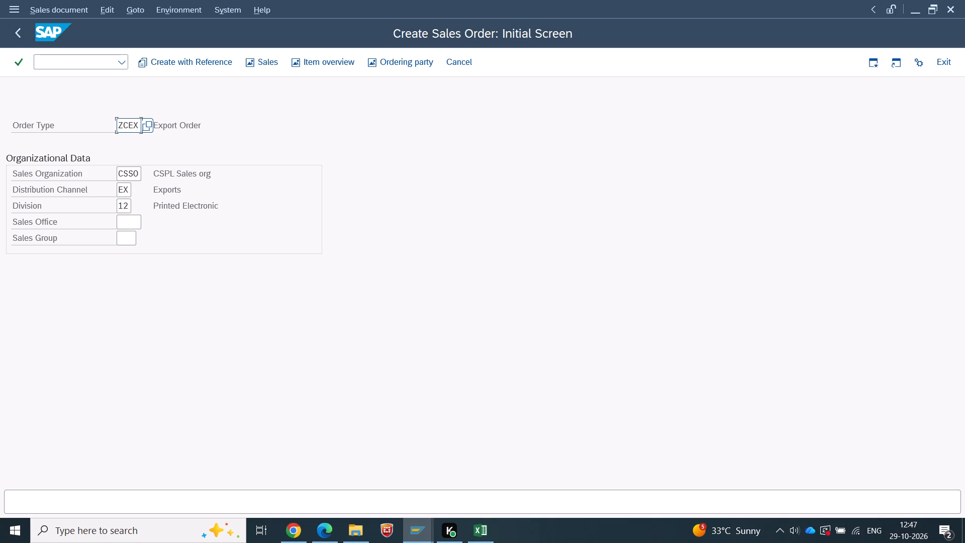
Replace the sales order's order type with ZDFD.
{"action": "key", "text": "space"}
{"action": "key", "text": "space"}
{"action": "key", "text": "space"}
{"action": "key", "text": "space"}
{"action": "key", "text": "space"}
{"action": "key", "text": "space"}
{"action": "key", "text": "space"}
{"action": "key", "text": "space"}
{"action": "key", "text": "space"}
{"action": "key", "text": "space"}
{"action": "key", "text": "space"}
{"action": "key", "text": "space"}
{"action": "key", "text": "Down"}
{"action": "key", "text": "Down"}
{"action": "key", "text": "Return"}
Set the distribution channel to DR and the division to 10, and proceed to the order overview.
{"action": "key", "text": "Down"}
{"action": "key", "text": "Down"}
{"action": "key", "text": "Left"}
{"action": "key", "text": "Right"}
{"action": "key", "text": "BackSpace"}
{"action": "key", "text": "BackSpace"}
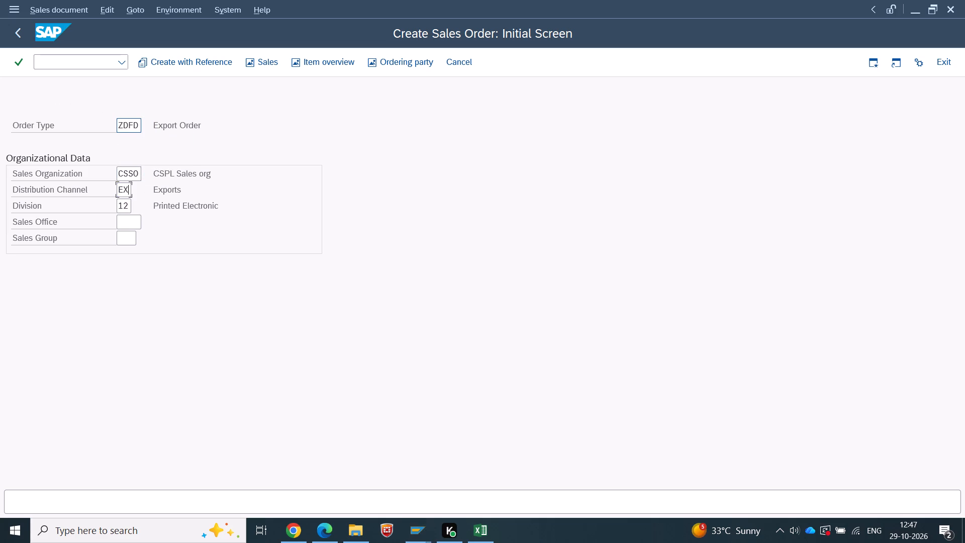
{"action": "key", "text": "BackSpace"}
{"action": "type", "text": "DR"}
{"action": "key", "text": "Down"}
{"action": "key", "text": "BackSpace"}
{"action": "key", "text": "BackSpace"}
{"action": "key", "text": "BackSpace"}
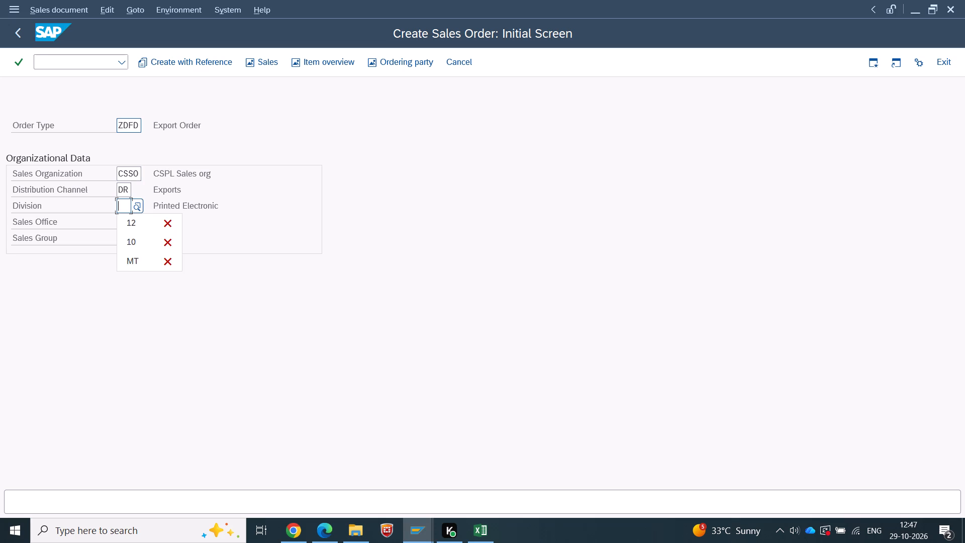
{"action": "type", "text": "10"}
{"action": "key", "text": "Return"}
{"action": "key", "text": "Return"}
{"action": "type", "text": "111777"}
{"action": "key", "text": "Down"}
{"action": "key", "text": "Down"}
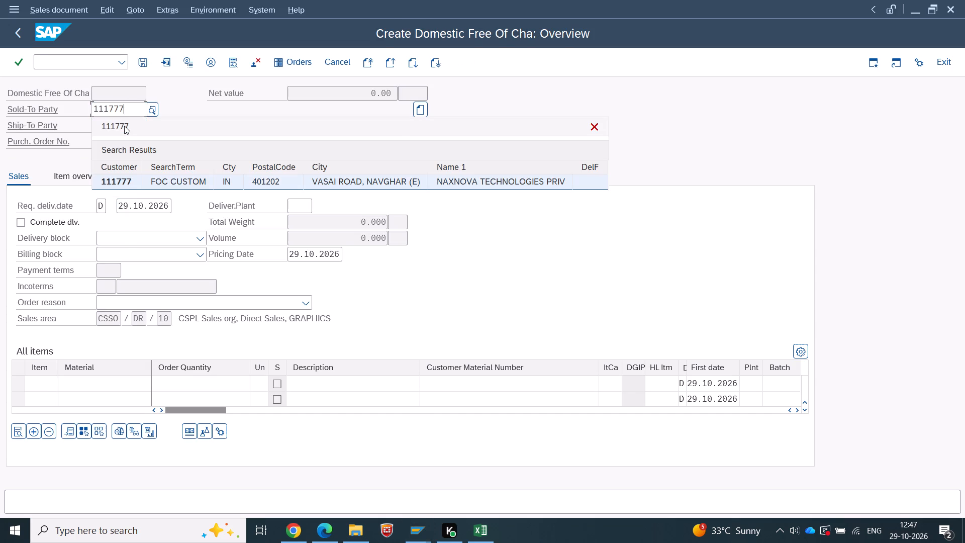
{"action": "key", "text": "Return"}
Enter "Mail from Abhay" as the purchase order number and 29.10.2026 as the PO date.
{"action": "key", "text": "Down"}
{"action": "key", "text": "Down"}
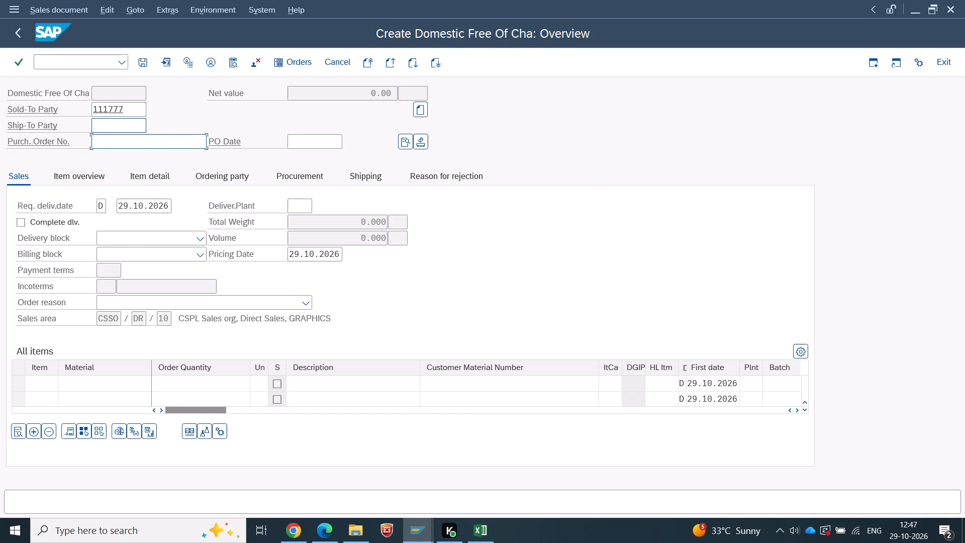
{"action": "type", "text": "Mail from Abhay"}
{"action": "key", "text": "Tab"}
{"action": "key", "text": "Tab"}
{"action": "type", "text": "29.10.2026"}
Set the delivering plant to CS02 and confirm the header entries of the free-of-charge order.
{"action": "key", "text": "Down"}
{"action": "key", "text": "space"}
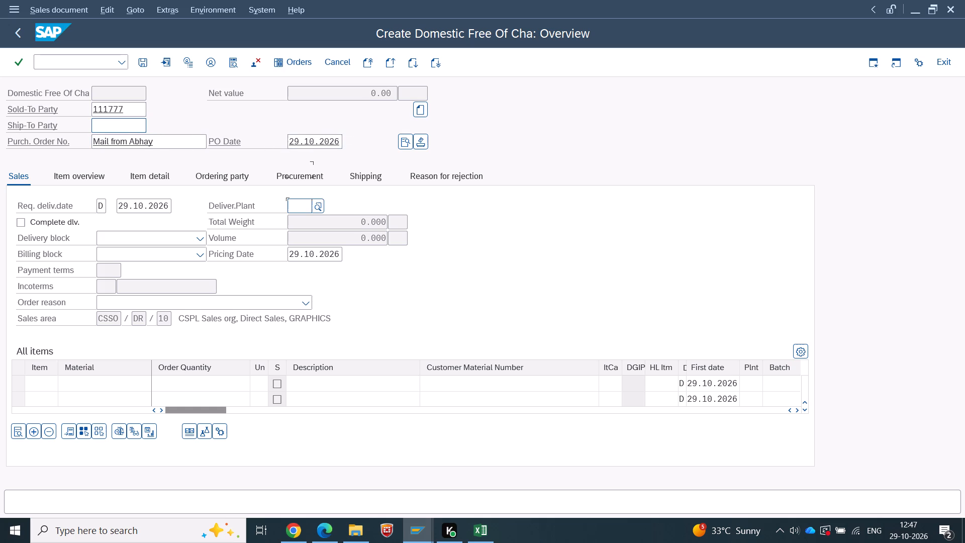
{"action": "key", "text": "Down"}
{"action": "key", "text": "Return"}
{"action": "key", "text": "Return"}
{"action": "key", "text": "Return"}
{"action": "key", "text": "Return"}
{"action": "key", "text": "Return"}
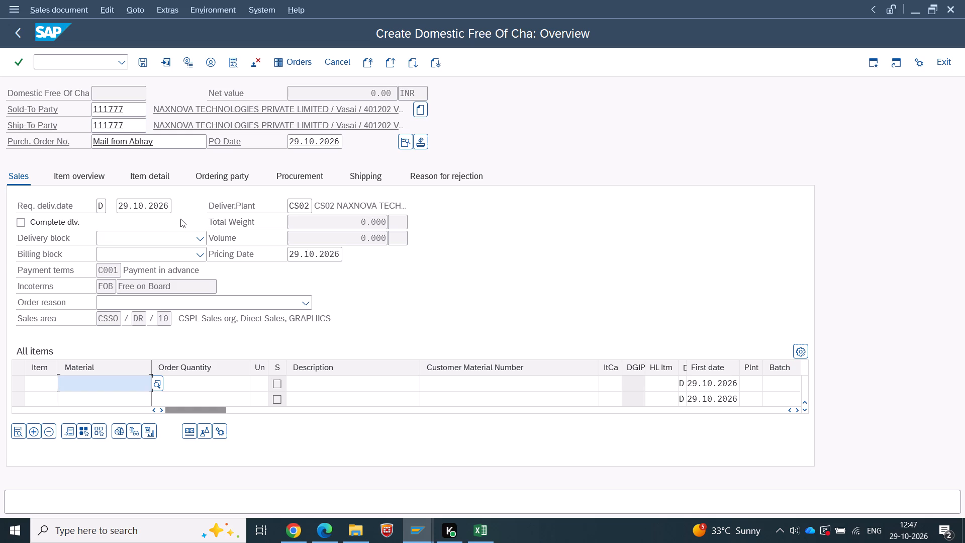
Open the Export Important Contacts workbook from the OneDrive Desktop folder and copy the SAP code for Digital from the FOC codes sheet.
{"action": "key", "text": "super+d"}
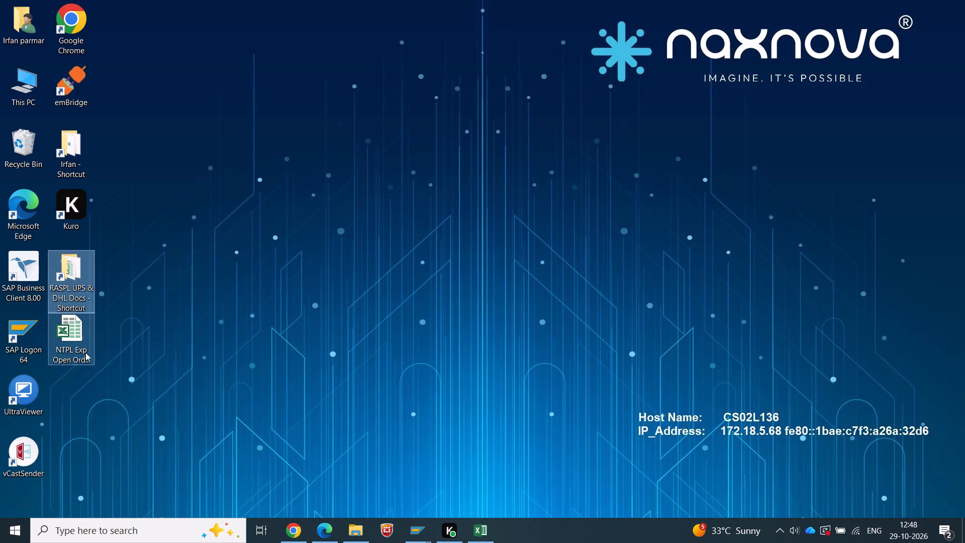
{"action": "double_click", "coordinate": [70, 167]}
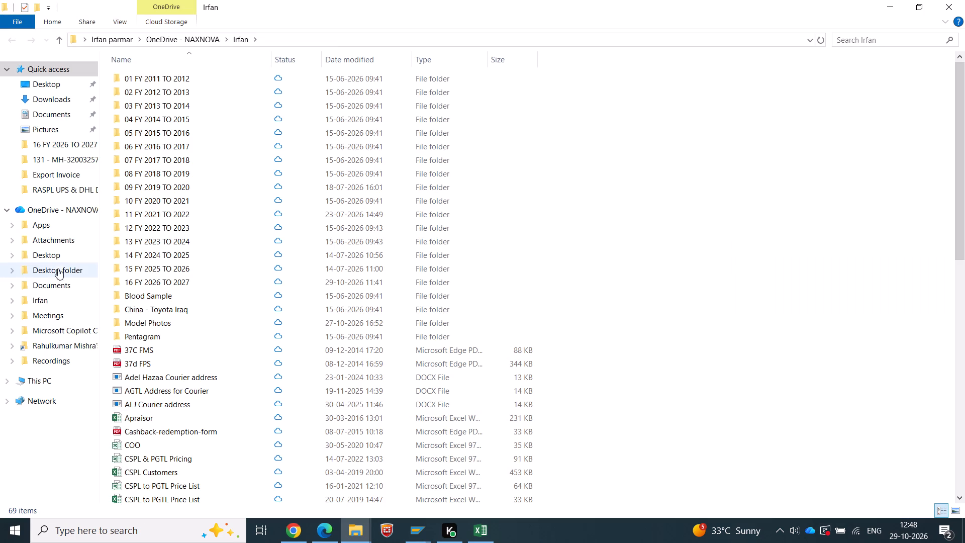
{"action": "left_click", "coordinate": [52, 254]}
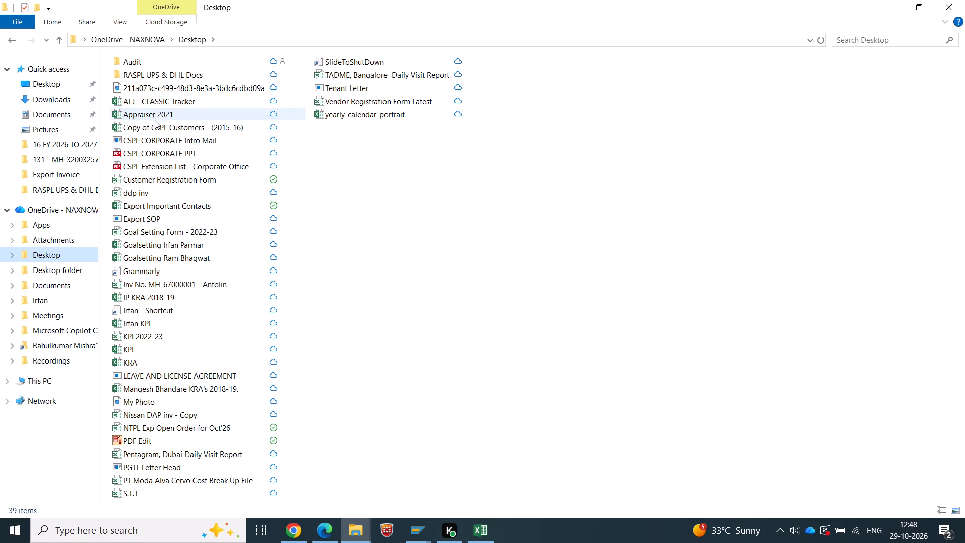
{"action": "double_click", "coordinate": [150, 208]}
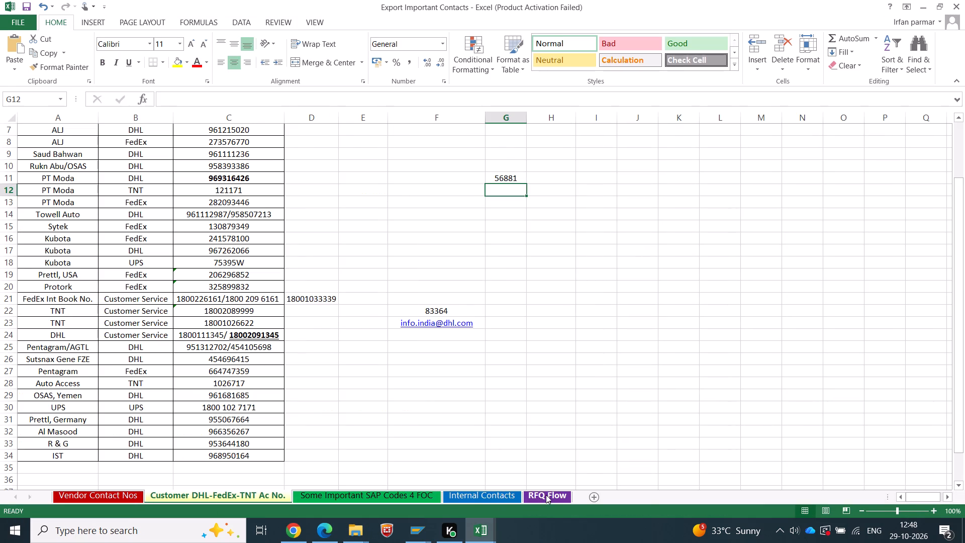
{"action": "left_click", "coordinate": [406, 498]}
{"action": "scroll", "coordinate": [31, 146], "scroll_direction": "up", "scroll_amount": 6}
{"action": "left_click", "coordinate": [150, 179]}
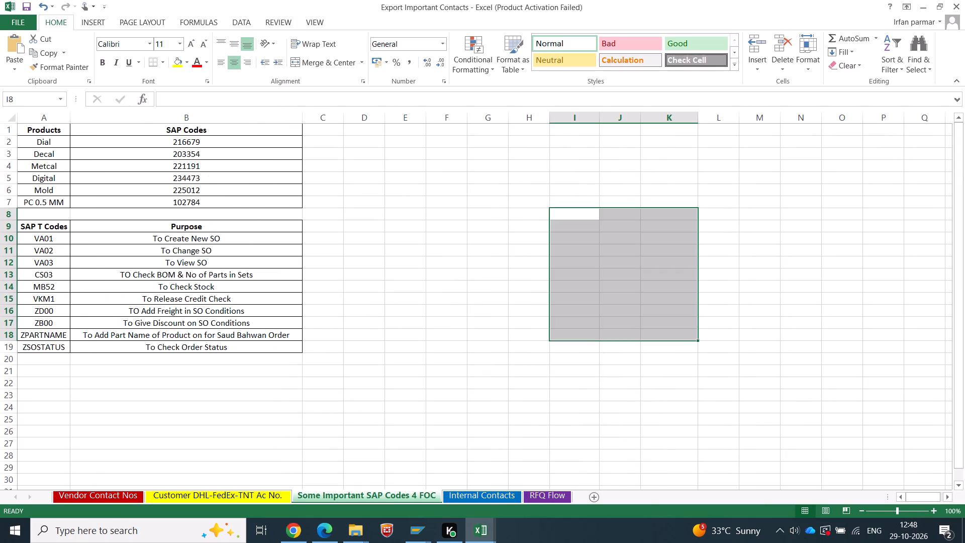
{"action": "key", "text": "ctrl+c"}
In the SAP order, enter material 234473 with an order quantity of 68 as the first item.
{"action": "left_click", "coordinate": [424, 531]}
{"action": "left_click", "coordinate": [441, 478]}
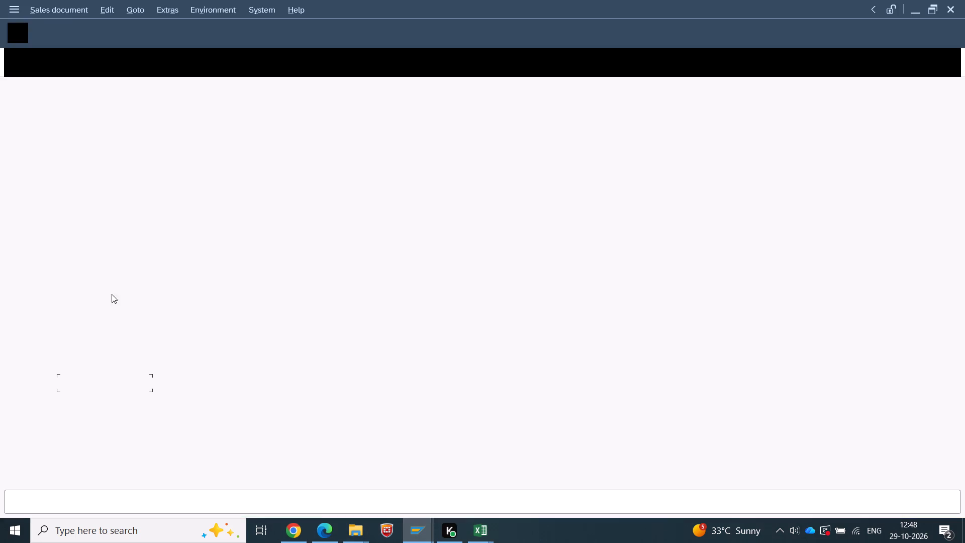
{"action": "key", "text": "ctrl+v"}
{"action": "key", "text": "Tab"}
{"action": "type", "text": "68"}
Set the storage location of the first item to FG01.
{"action": "key", "text": "Tab"}
{"action": "key", "text": "Tab"}
{"action": "key", "text": "Tab"}
{"action": "key", "text": "Tab"}
{"action": "key", "text": "Tab"}
{"action": "key", "text": "Tab"}
{"action": "key", "text": "Tab"}
{"action": "key", "text": "Tab"}
{"action": "key", "text": "Tab"}
{"action": "key", "text": "Tab"}
{"action": "key", "text": "Tab"}
{"action": "key", "text": "Tab"}
{"action": "key", "text": "Tab"}
{"action": "key", "text": "Tab"}
{"action": "key", "text": "Tab"}
{"action": "key", "text": "Tab"}
{"action": "key", "text": "Tab"}
{"action": "key", "text": "Tab"}
{"action": "key", "text": "Tab"}
{"action": "key", "text": "Tab"}
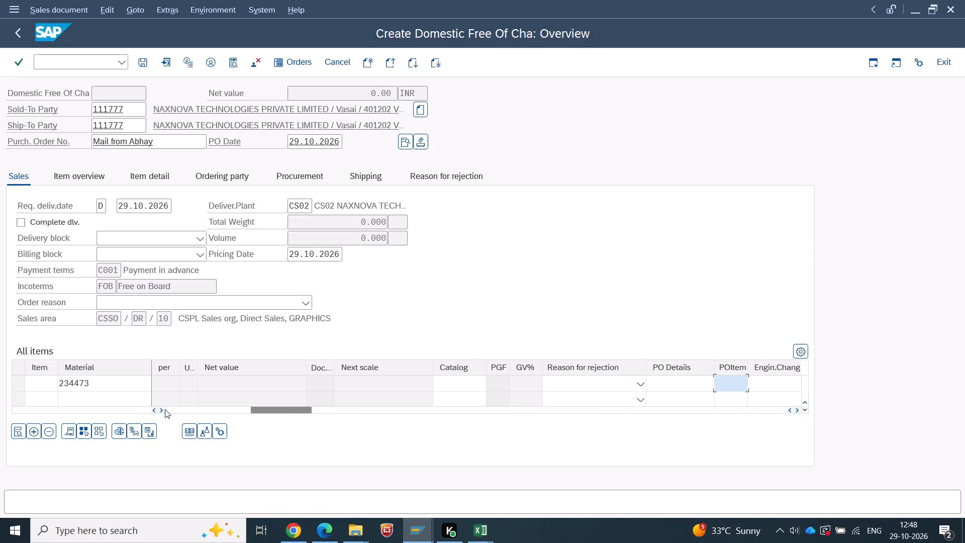
{"action": "left_click_drag", "start_coordinate": [291, 409], "coordinate": [538, 426]}
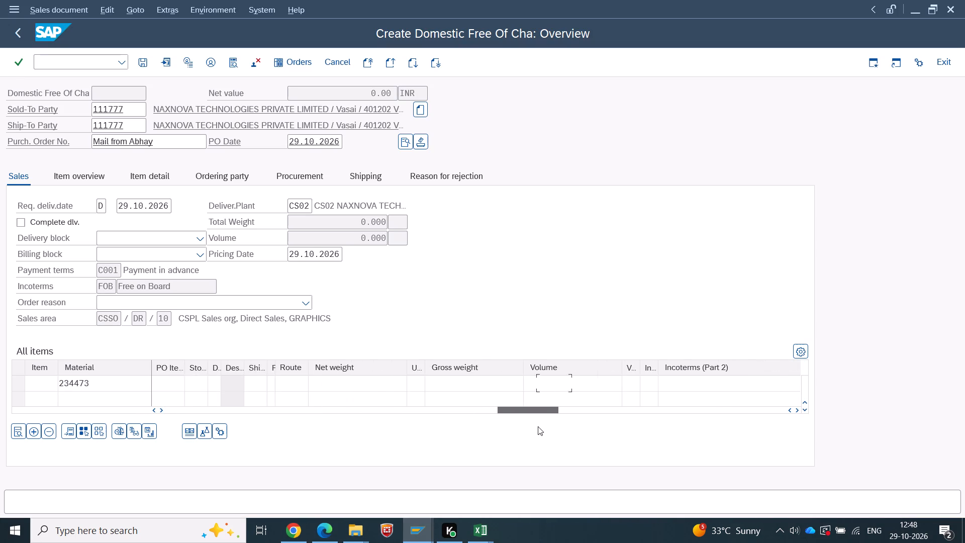
{"action": "left_click_drag", "start_coordinate": [538, 426], "coordinate": [668, 418]}
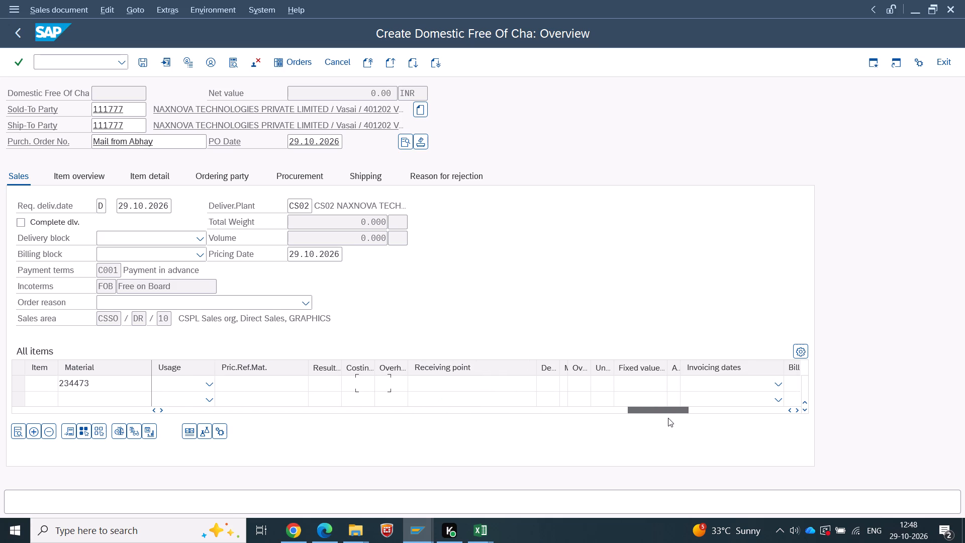
{"action": "left_click_drag", "start_coordinate": [668, 418], "coordinate": [560, 419]}
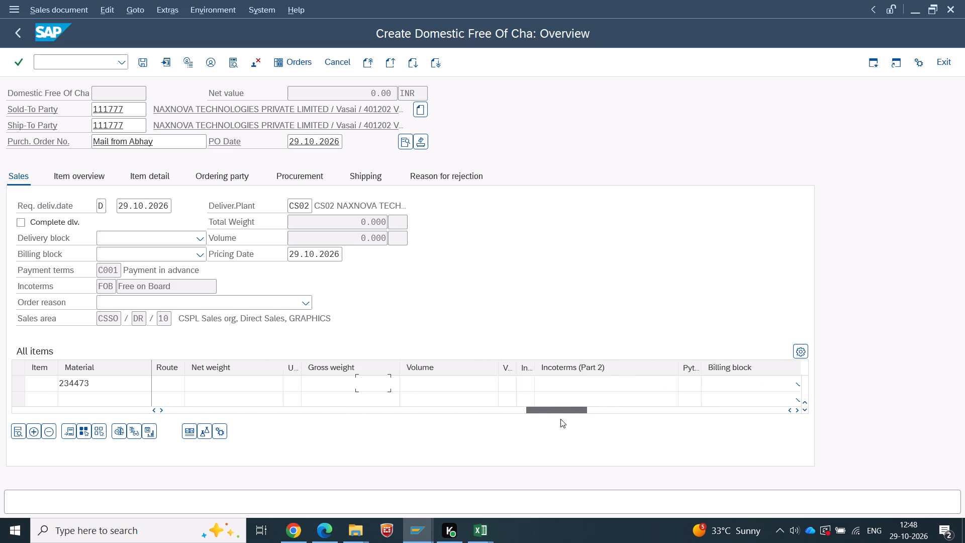
{"action": "left_click_drag", "start_coordinate": [560, 419], "coordinate": [536, 419]}
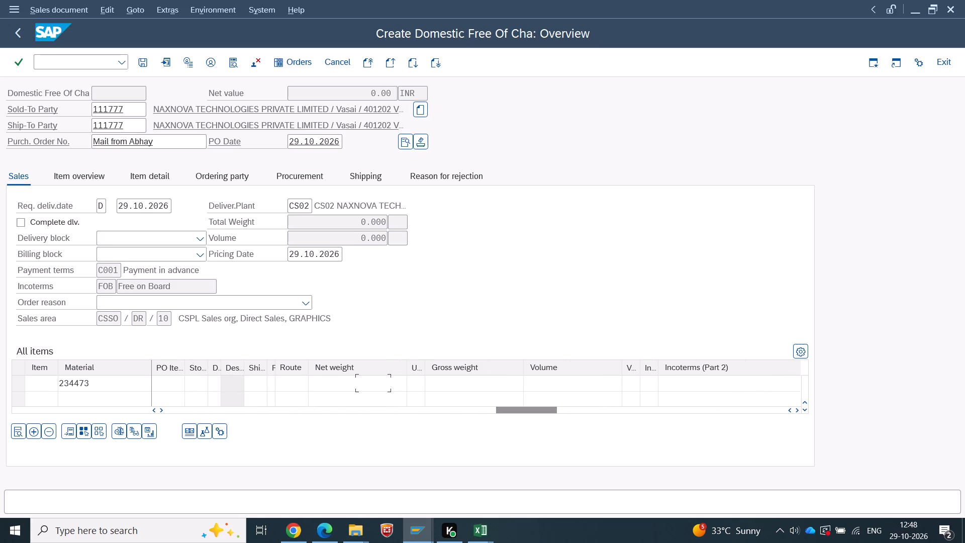
{"action": "left_click", "coordinate": [192, 382]}
{"action": "key", "text": "space"}
{"action": "left_click", "coordinate": [196, 394]}
Open the Form Header text in the order's header data, ready for text entry.
{"action": "left_click", "coordinate": [393, 142]}
{"action": "left_click", "coordinate": [413, 144]}
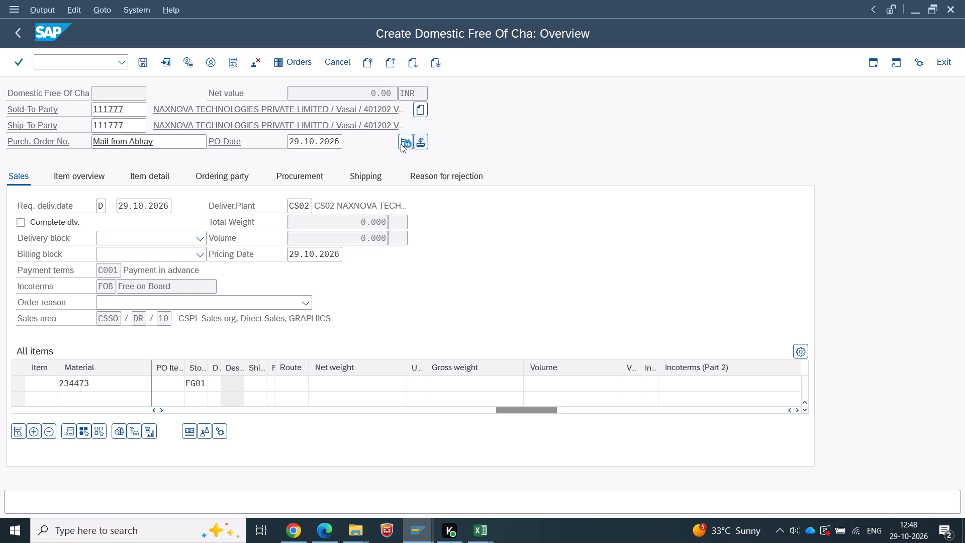
{"action": "left_click", "coordinate": [22, 35]}
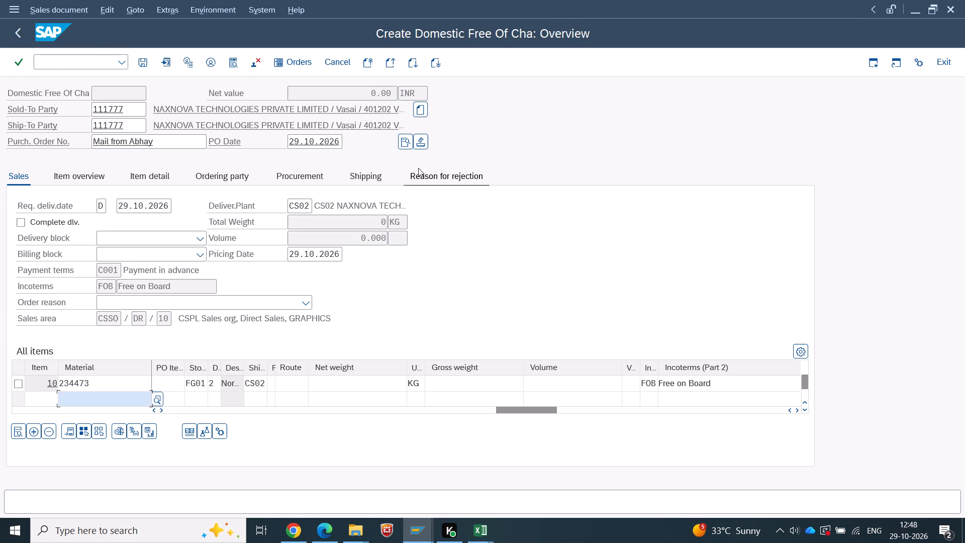
{"action": "left_click", "coordinate": [407, 145]}
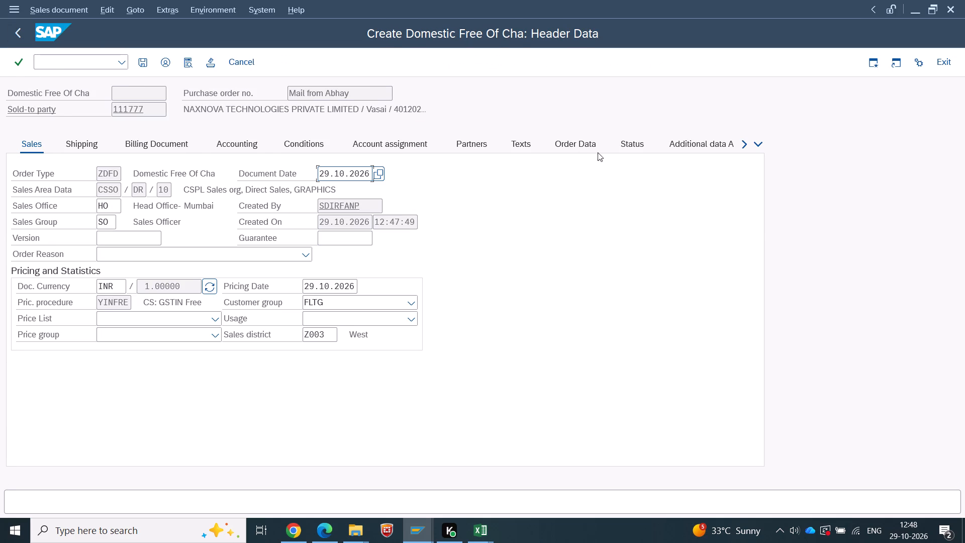
{"action": "left_click", "coordinate": [516, 147]}
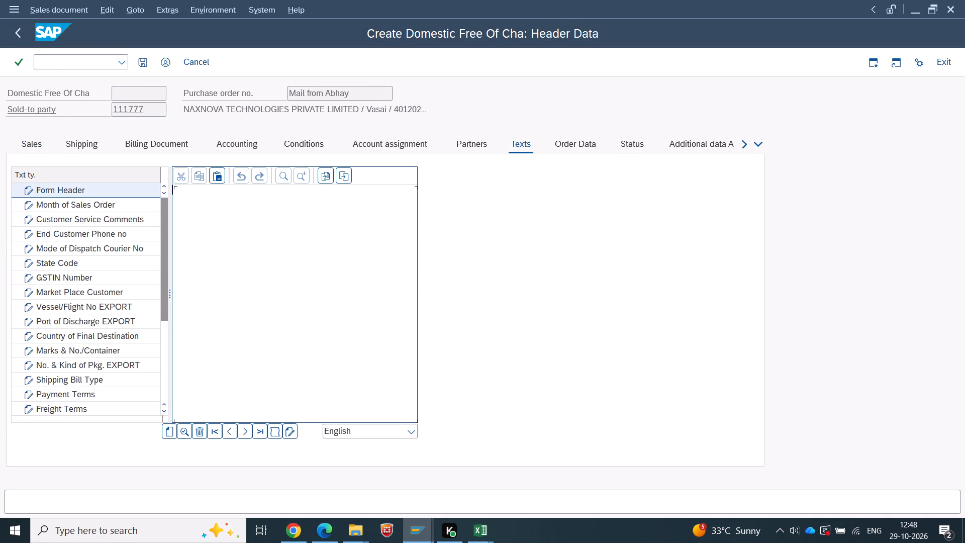
{"action": "left_click", "coordinate": [215, 248]}
{"action": "left_click", "coordinate": [241, 255]}
In the INV 100 SAM invoice workbook, select the consignee details in cells A11 to A17.
{"action": "left_click", "coordinate": [485, 538]}
{"action": "left_click", "coordinate": [445, 496]}
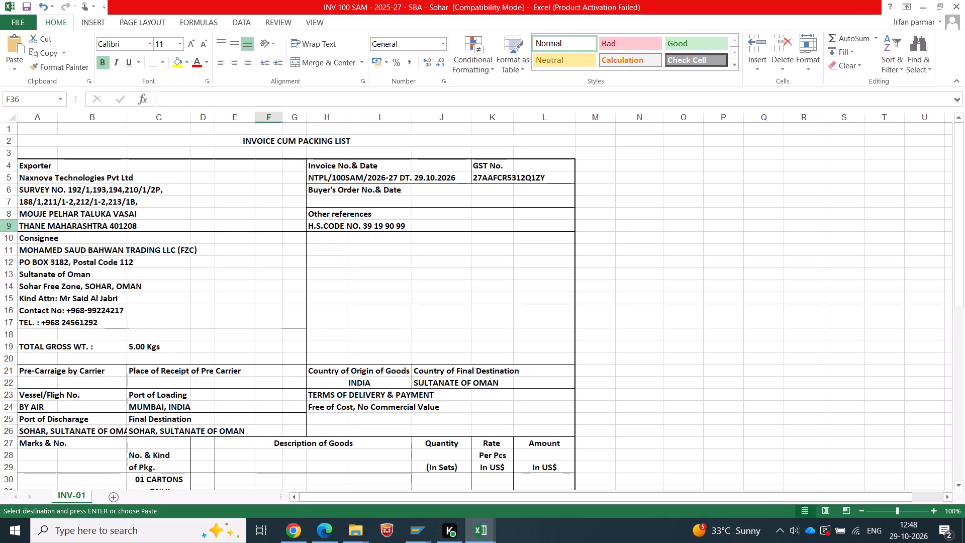
{"action": "left_click_drag", "start_coordinate": [49, 251], "coordinate": [45, 319]}
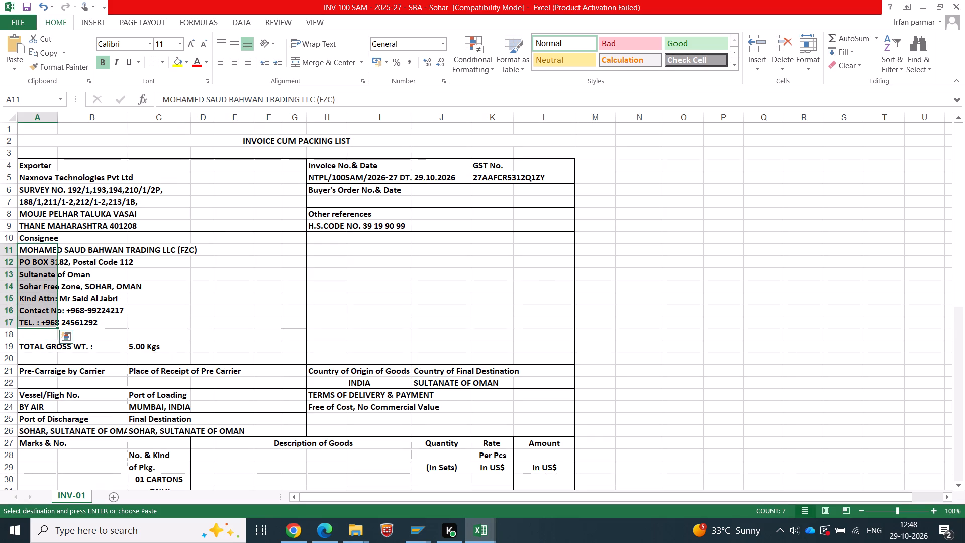
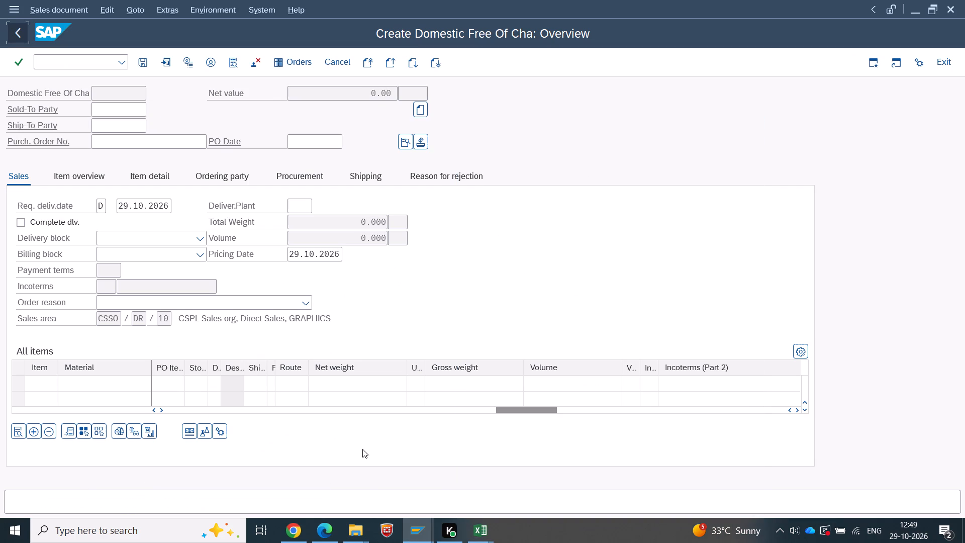
Copy the newly saved Domestic Free Of Charge order's number from the SAP save message details and close the Performance Assistant.
{"action": "left_click", "coordinate": [408, 534]}
{"action": "left_click", "coordinate": [512, 482]}
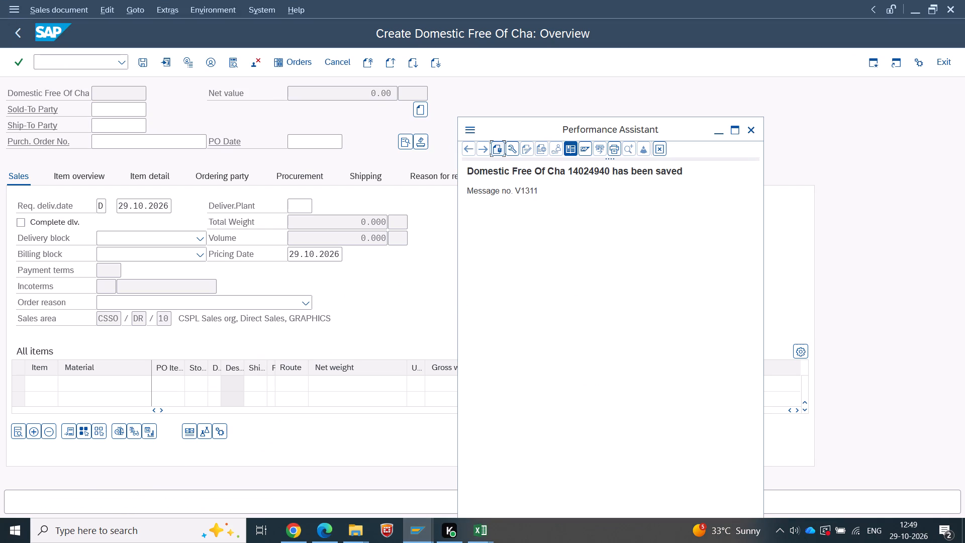
{"action": "double_click", "coordinate": [592, 173]}
{"action": "key", "text": "ctrl+c"}
{"action": "key", "text": "ctrl+c"}
{"action": "left_click", "coordinate": [752, 128]}
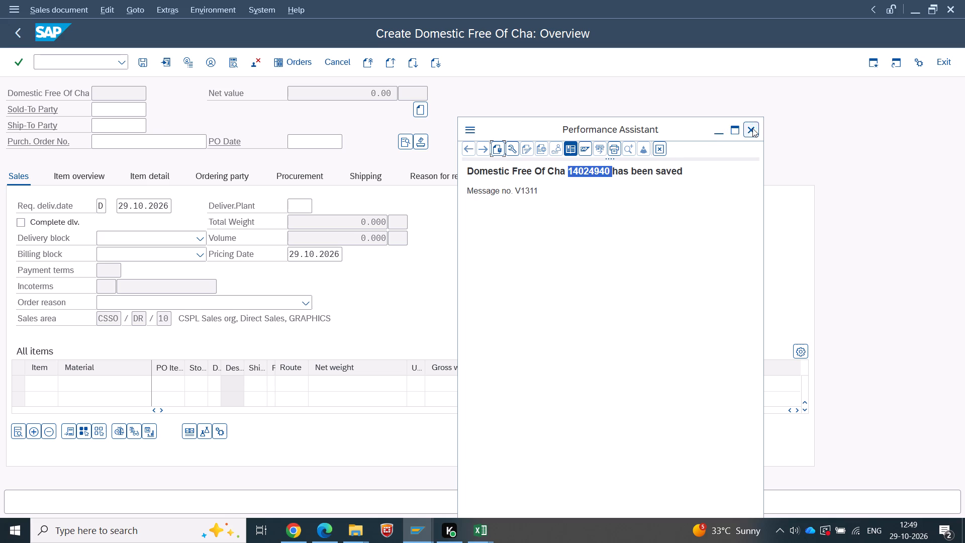